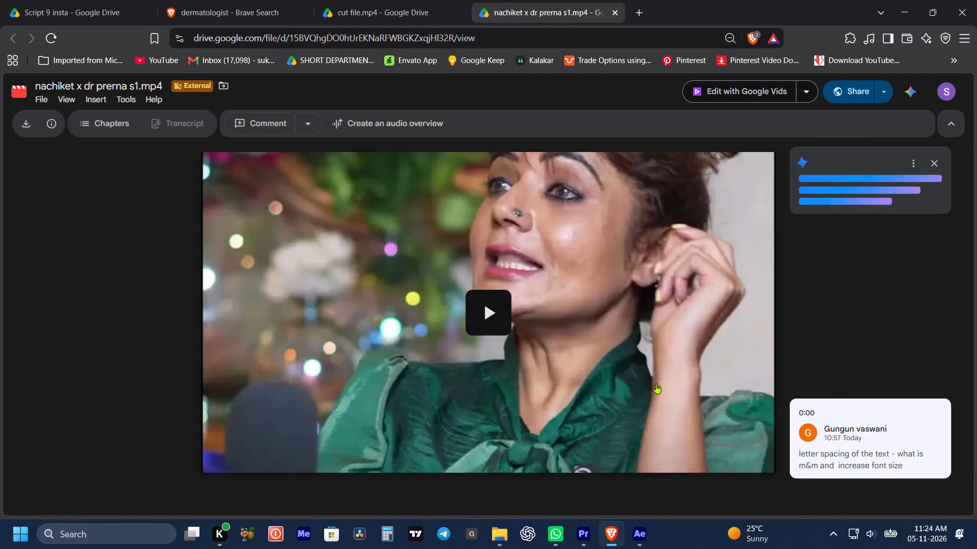
Briefly play the opening of nachiket x dr prerna s1.mp4 and examine its title text and the reviewer's comment at 0:00.
{"action": "left_click", "coordinate": [492, 329]}
{"action": "left_click", "coordinate": [540, 273]}
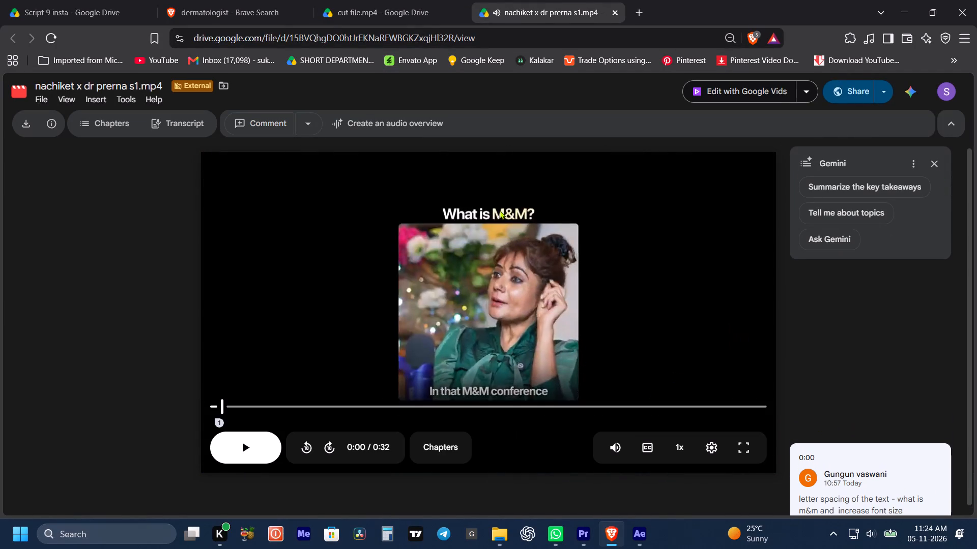
{"action": "scroll", "coordinate": [863, 503], "scroll_direction": "down", "scroll_amount": 4}
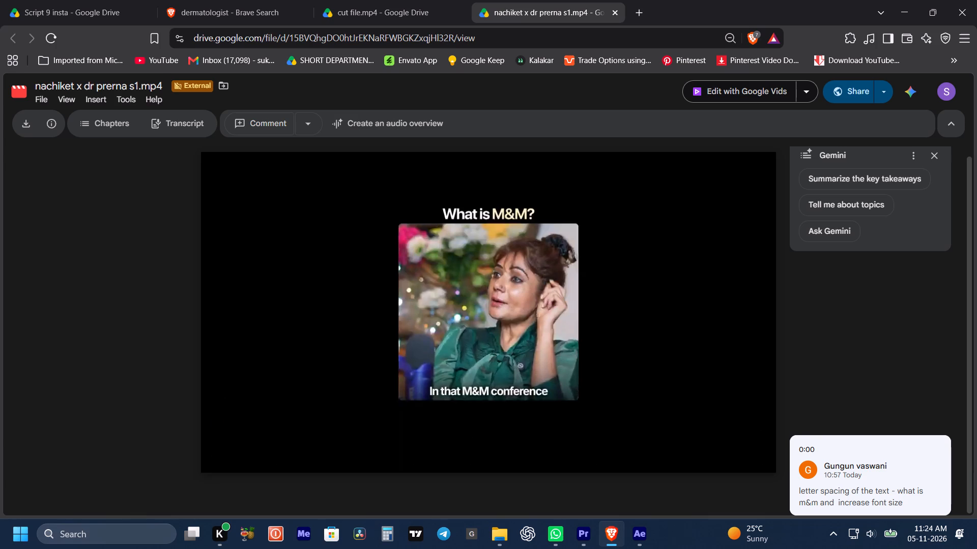
{"action": "left_click", "coordinate": [875, 368]}
{"action": "scroll", "coordinate": [834, 391], "scroll_direction": "down", "scroll_amount": 4}
{"action": "left_click", "coordinate": [26, 272]}
{"action": "scroll", "coordinate": [91, 260], "scroll_direction": "up", "scroll_amount": 1}
{"action": "left_click", "coordinate": [101, 283]}
{"action": "scroll", "coordinate": [485, 282], "scroll_direction": "down", "scroll_amount": 2}
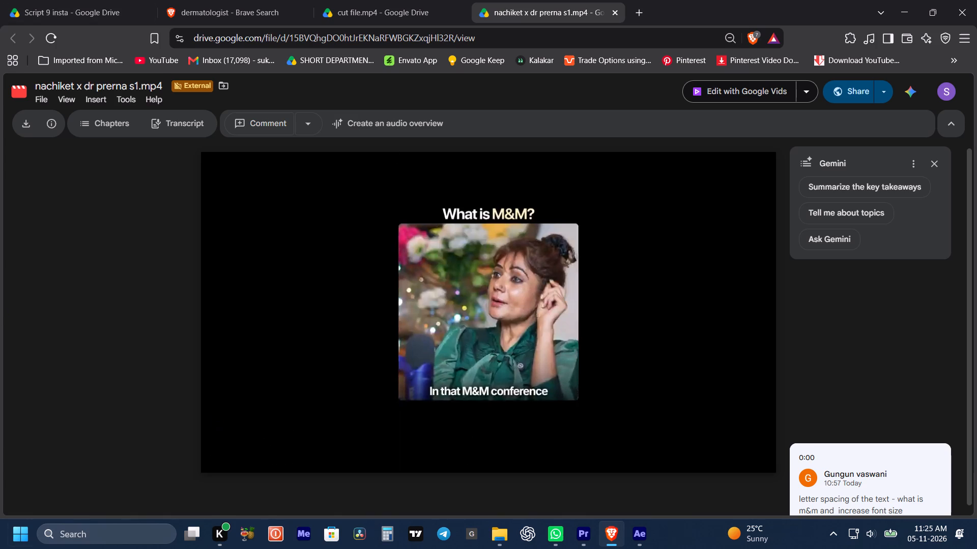
Close the nachiket x dr prerna s1.mp4 review page.
{"action": "left_click", "coordinate": [615, 10]}
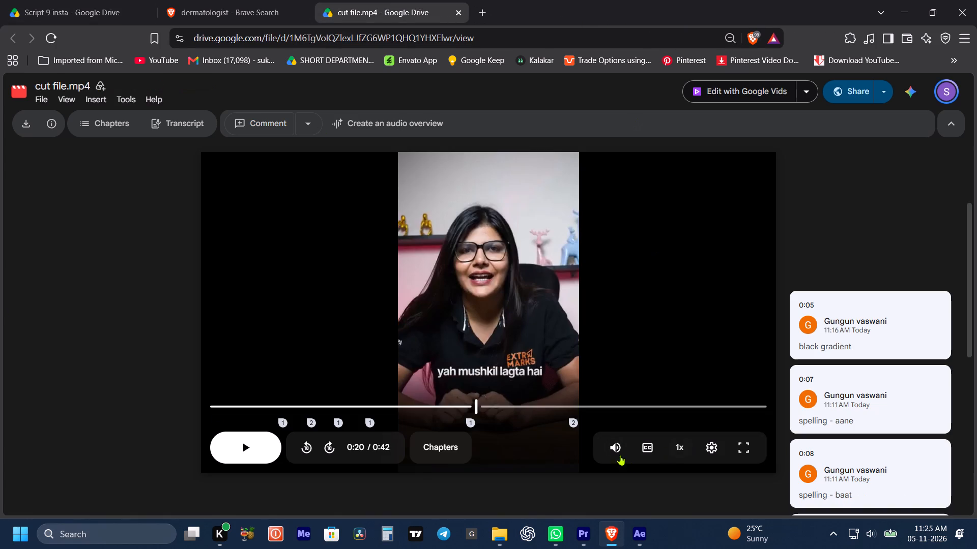
{"action": "scroll", "coordinate": [563, 357], "scroll_direction": "up", "scroll_amount": 3}
{"action": "scroll", "coordinate": [563, 357], "scroll_direction": "down", "scroll_amount": 3}
Switch to After Effects and save the project with the nachiket x dr prerna s2 composition open.
{"action": "left_click", "coordinate": [651, 531]}
{"action": "left_click", "coordinate": [644, 534]}
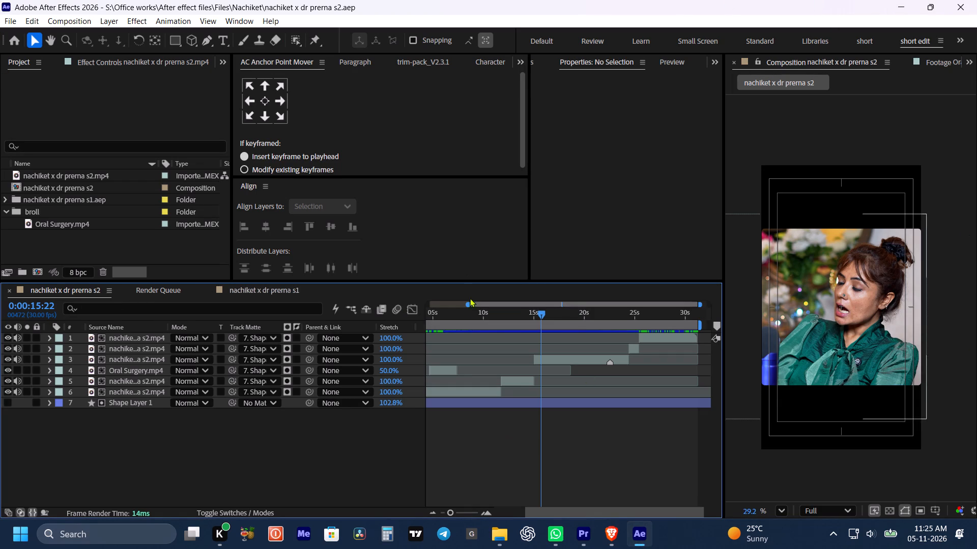
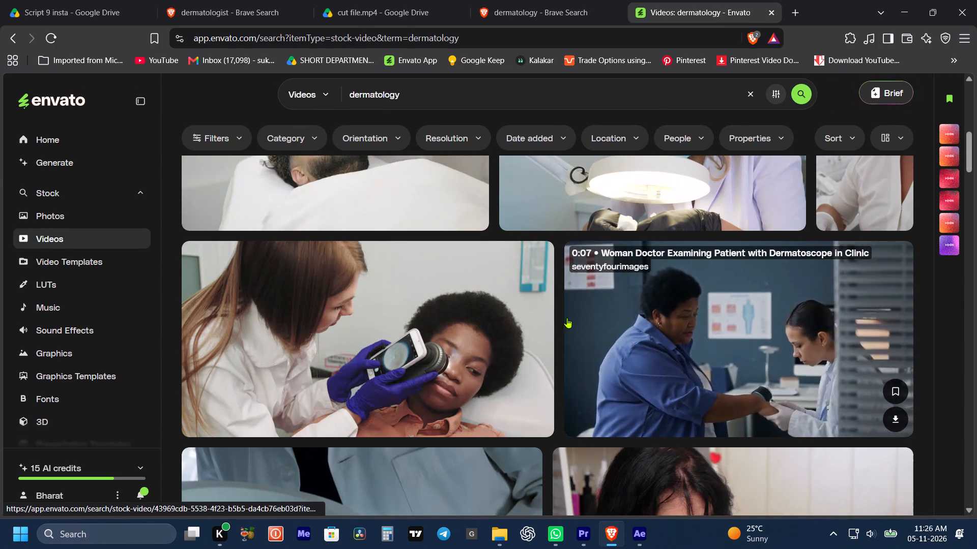
Browse Envato's dermatology stock video results for a suitable clip of a skin examination or facial treatment.
{"action": "scroll", "coordinate": [554, 352], "scroll_direction": "up", "scroll_amount": 3}
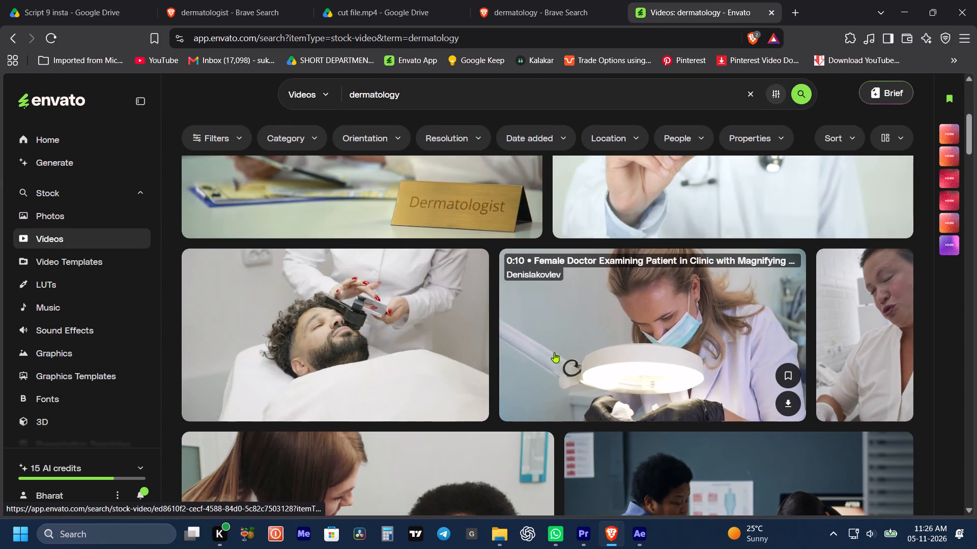
{"action": "scroll", "coordinate": [554, 352], "scroll_direction": "down", "scroll_amount": 5}
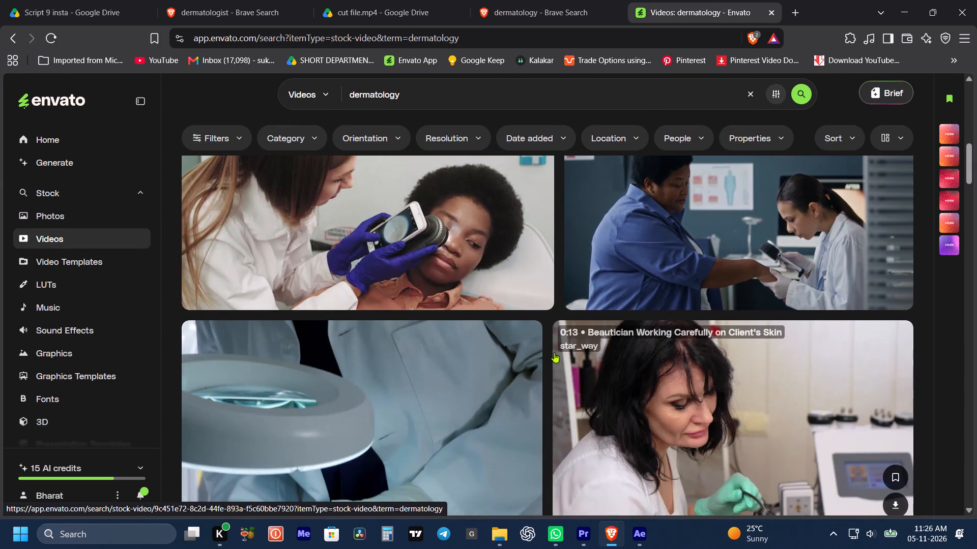
{"action": "scroll", "coordinate": [554, 352], "scroll_direction": "down", "scroll_amount": 3}
{"action": "scroll", "coordinate": [654, 331], "scroll_direction": "down", "scroll_amount": 2}
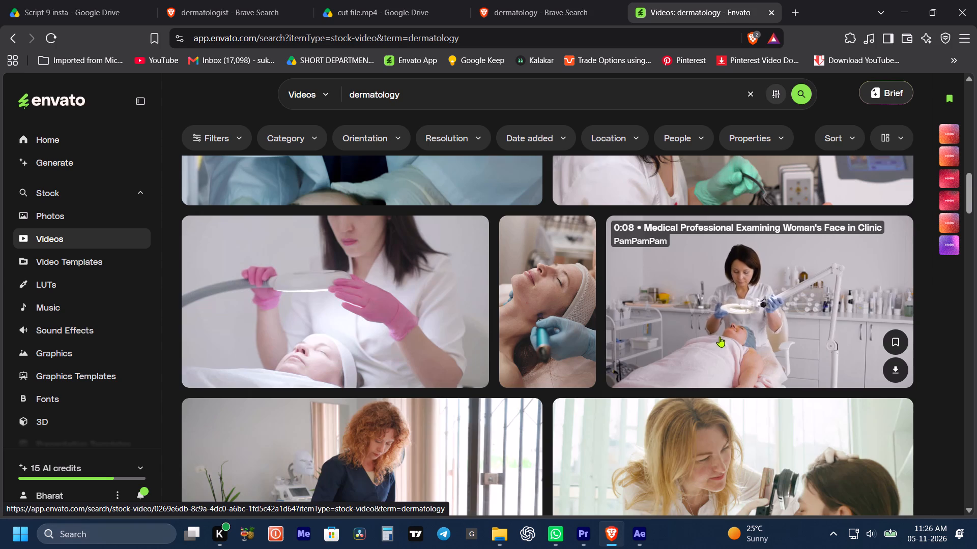
{"action": "scroll", "coordinate": [683, 306], "scroll_direction": "down", "scroll_amount": 3}
{"action": "scroll", "coordinate": [564, 329], "scroll_direction": "down", "scroll_amount": 3}
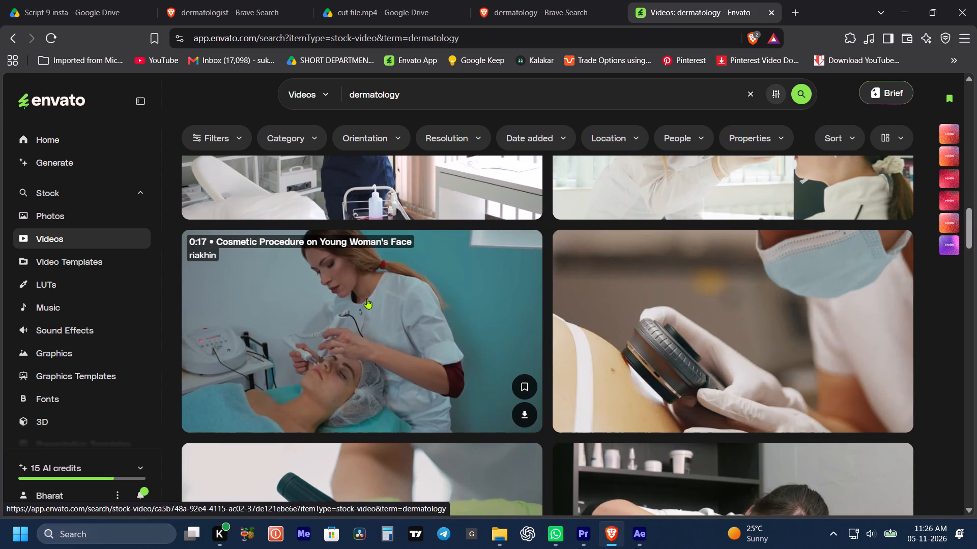
{"action": "scroll", "coordinate": [367, 298], "scroll_direction": "down", "scroll_amount": 5}
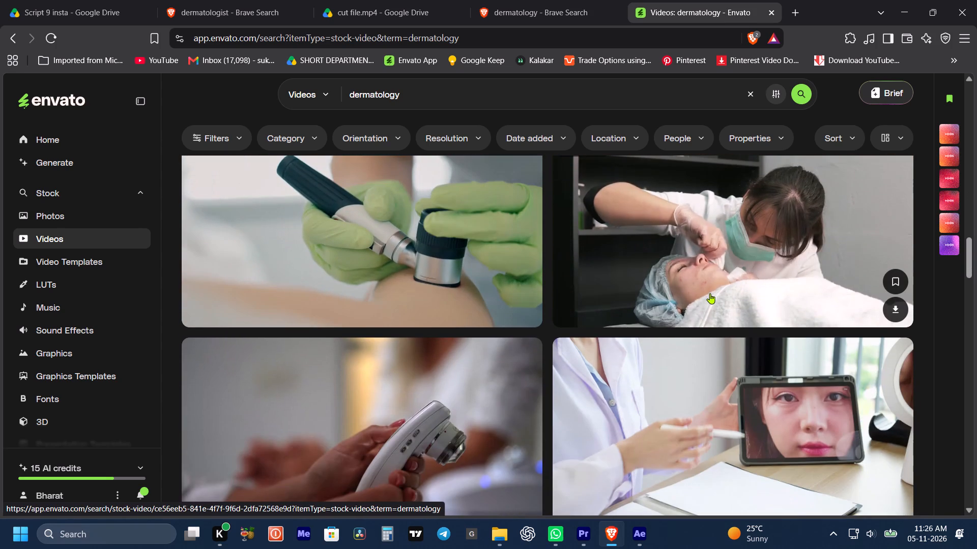
{"action": "scroll", "coordinate": [719, 280], "scroll_direction": "down", "scroll_amount": 7}
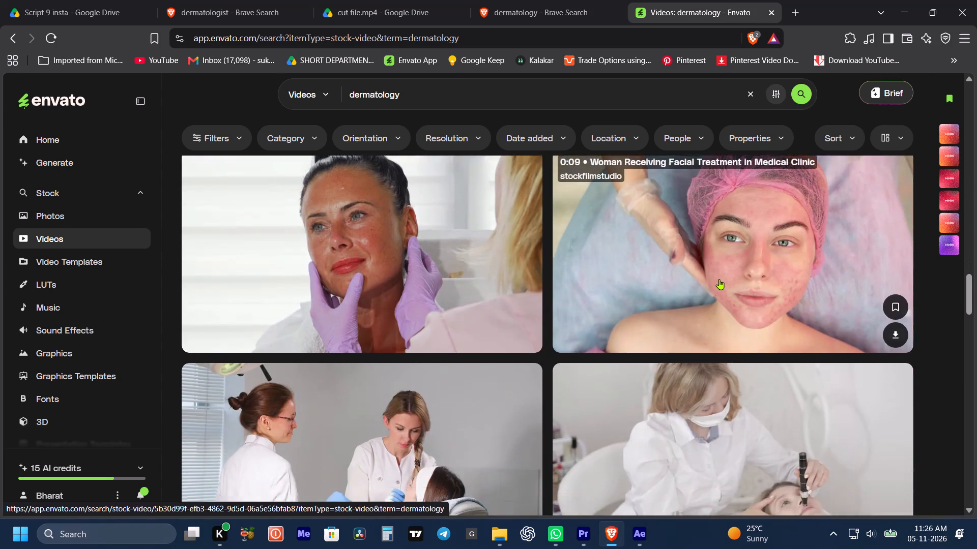
{"action": "scroll", "coordinate": [720, 279], "scroll_direction": "down", "scroll_amount": 2}
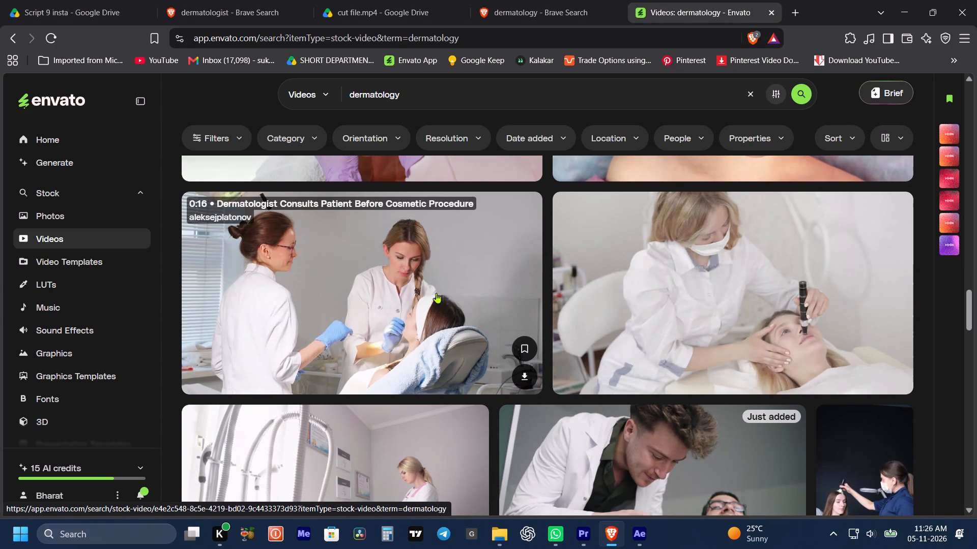
{"action": "scroll", "coordinate": [388, 319], "scroll_direction": "down", "scroll_amount": 4}
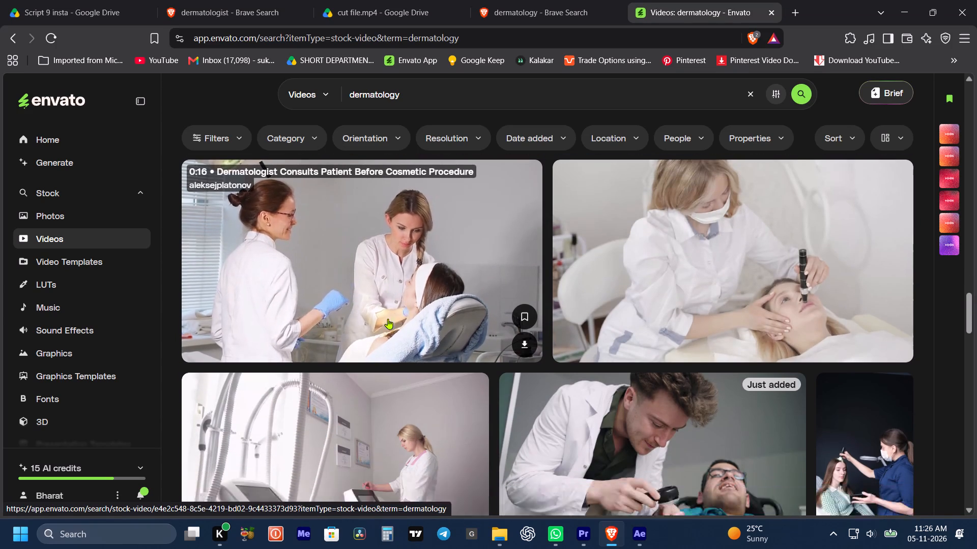
{"action": "scroll", "coordinate": [388, 319], "scroll_direction": "down", "scroll_amount": 1}
{"action": "scroll", "coordinate": [745, 318], "scroll_direction": "up", "scroll_amount": 2}
{"action": "scroll", "coordinate": [745, 318], "scroll_direction": "down", "scroll_amount": 4}
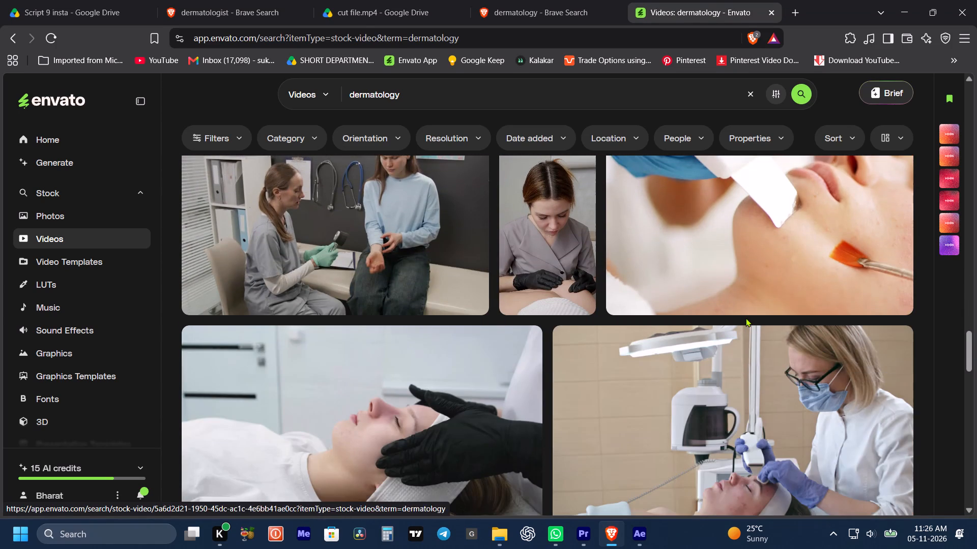
{"action": "scroll", "coordinate": [746, 317], "scroll_direction": "down", "scroll_amount": 2}
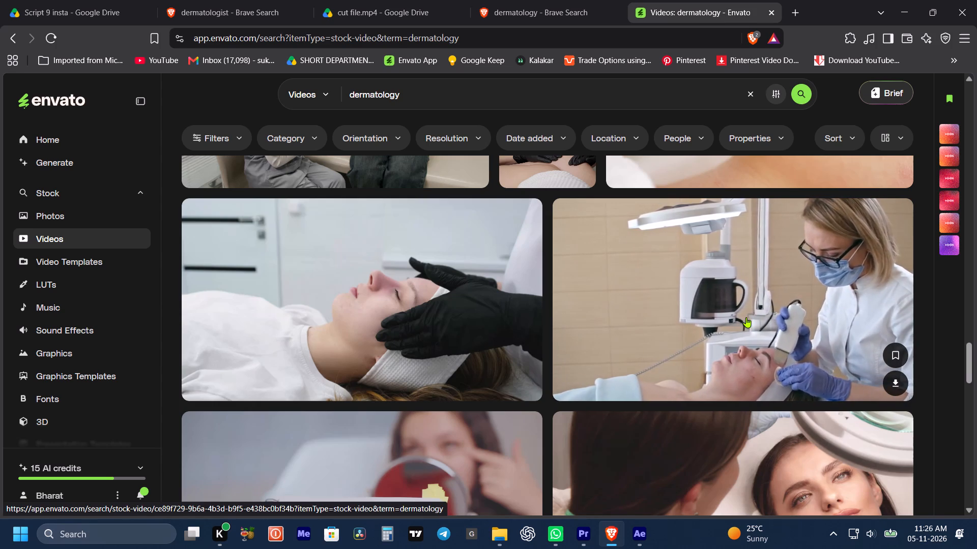
{"action": "scroll", "coordinate": [746, 317], "scroll_direction": "down", "scroll_amount": 10}
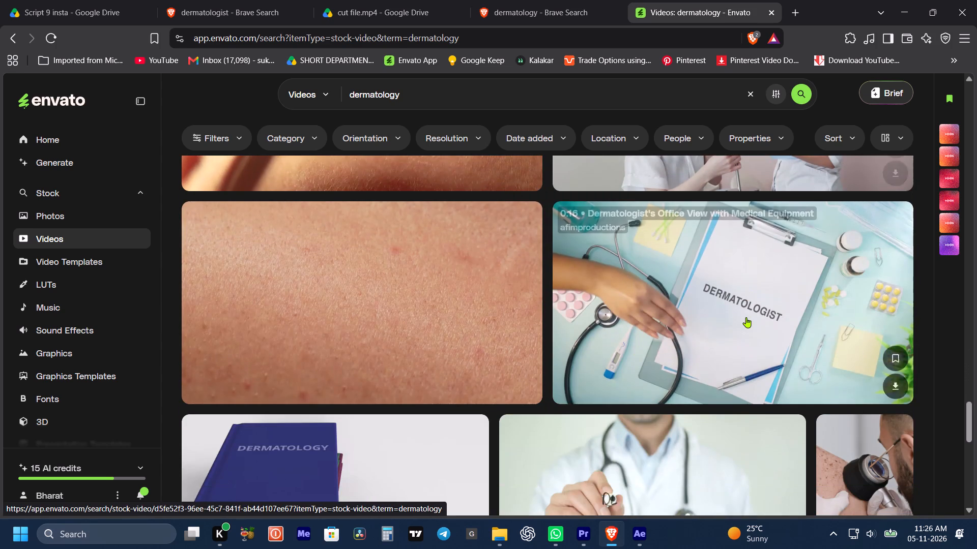
{"action": "scroll", "coordinate": [746, 317], "scroll_direction": "down", "scroll_amount": 3}
{"action": "scroll", "coordinate": [746, 317], "scroll_direction": "up", "scroll_amount": 13}
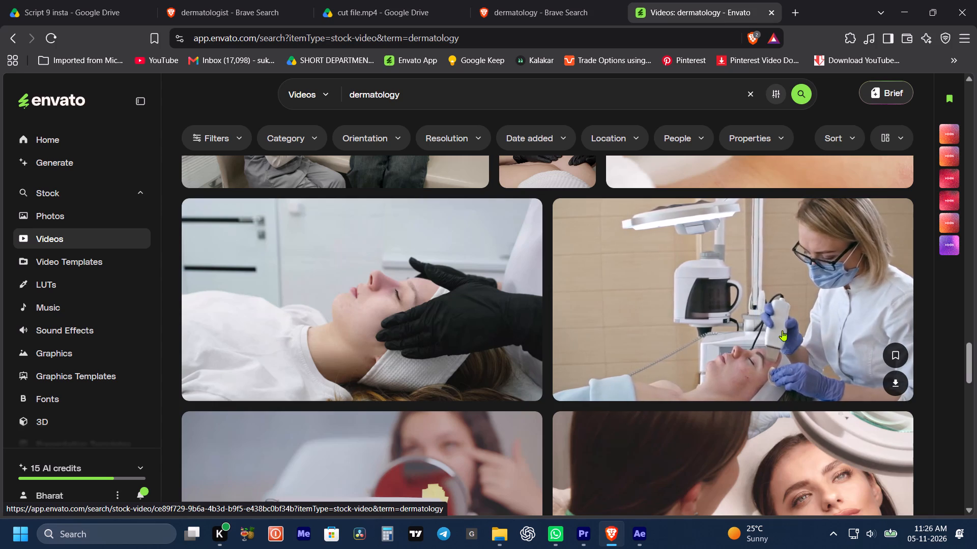
{"action": "scroll", "coordinate": [782, 330], "scroll_direction": "up", "scroll_amount": 17}
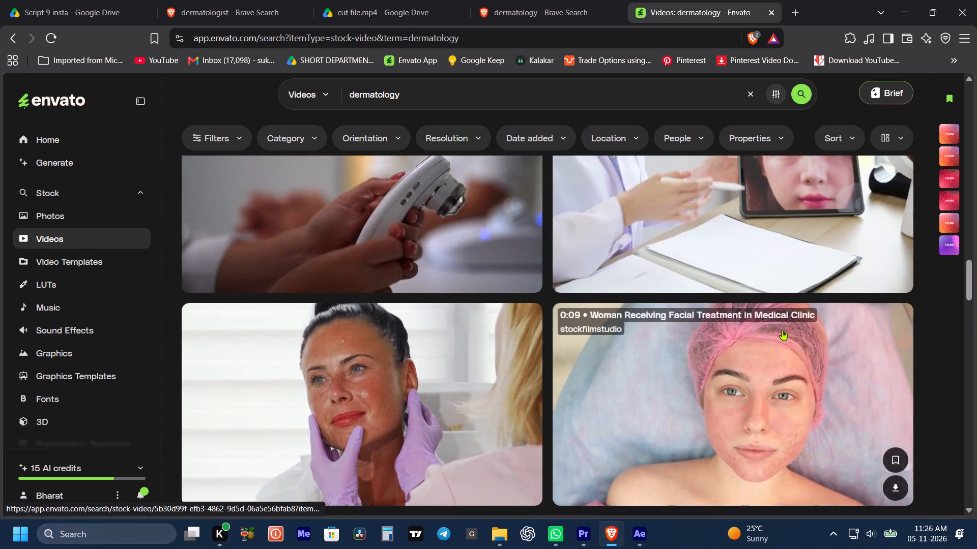
{"action": "scroll", "coordinate": [782, 330], "scroll_direction": "up", "scroll_amount": 1}
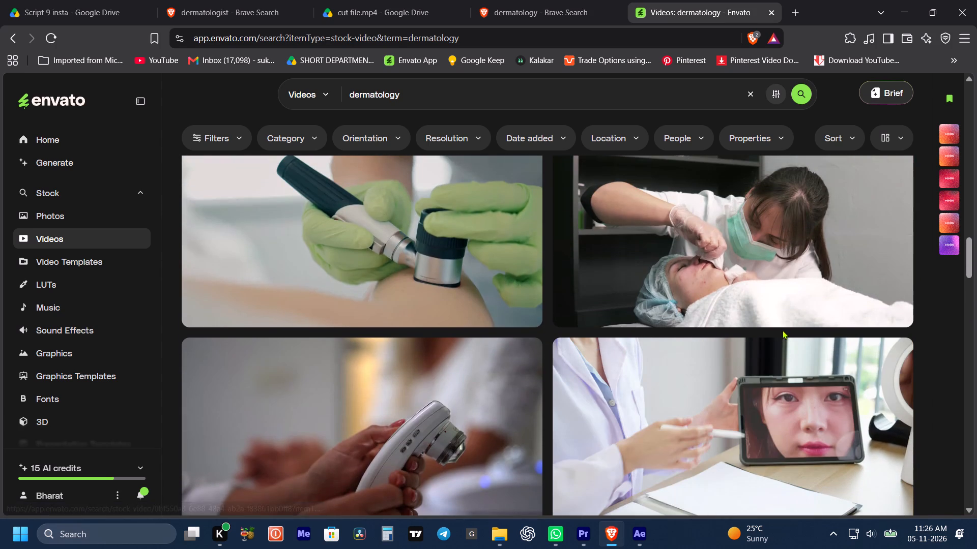
{"action": "scroll", "coordinate": [782, 330], "scroll_direction": "up", "scroll_amount": 6}
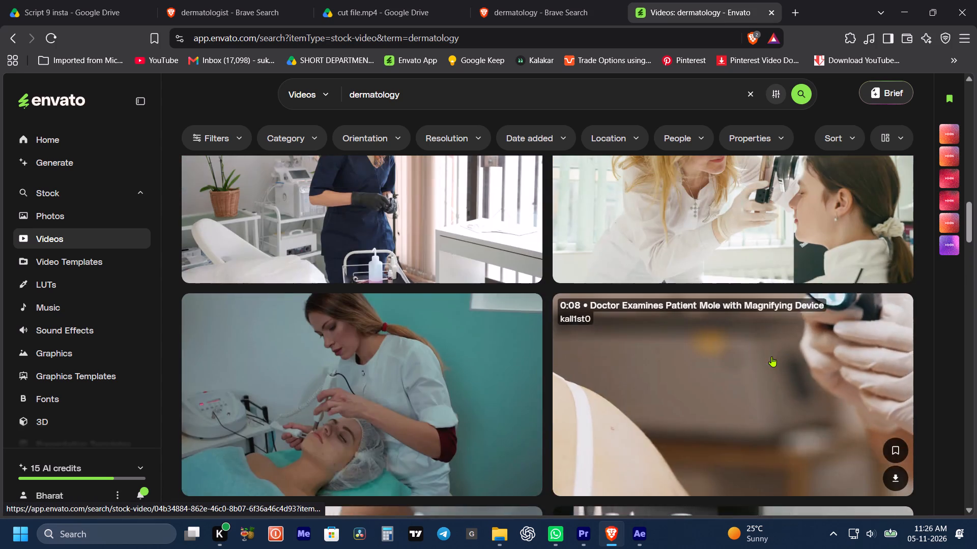
{"action": "scroll", "coordinate": [771, 356], "scroll_direction": "up", "scroll_amount": 6}
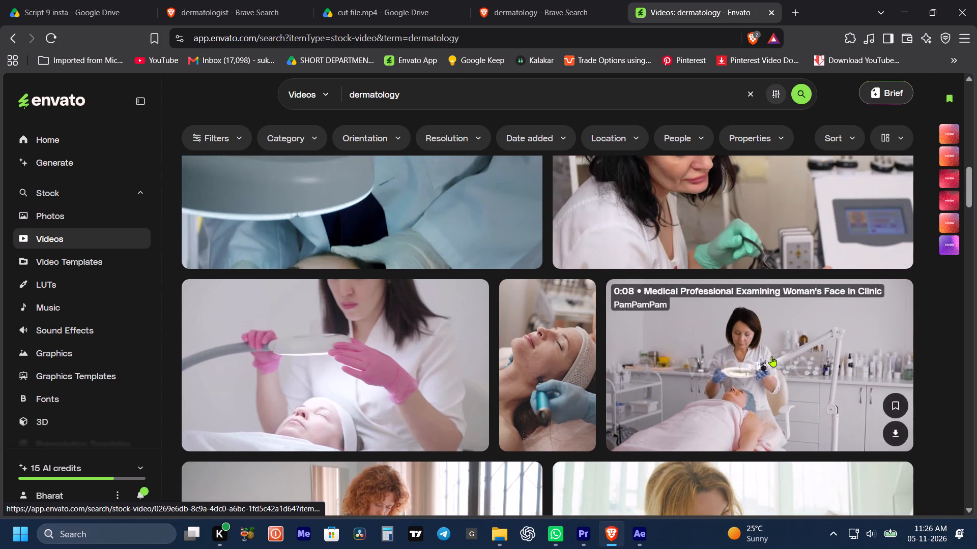
{"action": "scroll", "coordinate": [771, 356], "scroll_direction": "up", "scroll_amount": 8}
{"action": "scroll", "coordinate": [771, 356], "scroll_direction": "down", "scroll_amount": 15}
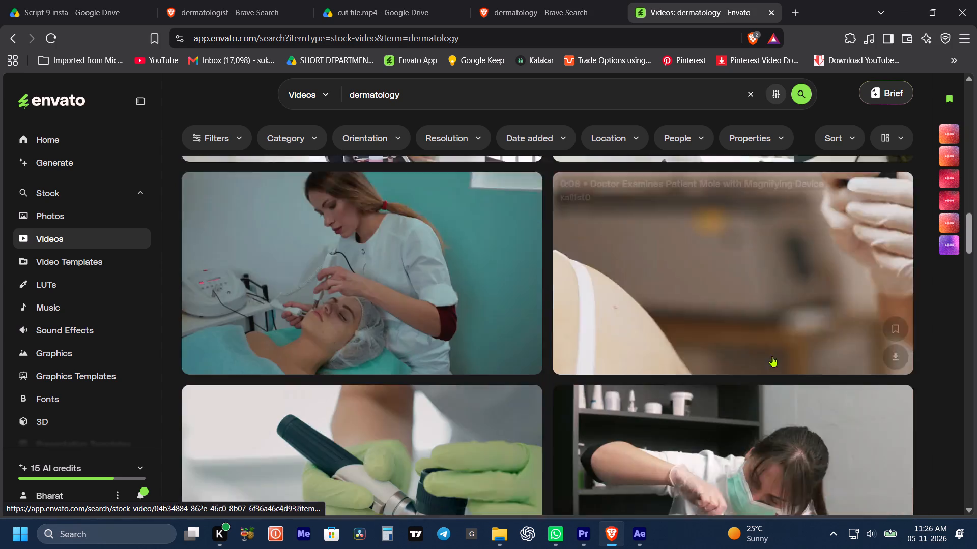
{"action": "scroll", "coordinate": [772, 356], "scroll_direction": "down", "scroll_amount": 7}
{"action": "scroll", "coordinate": [783, 340], "scroll_direction": "up", "scroll_amount": 2}
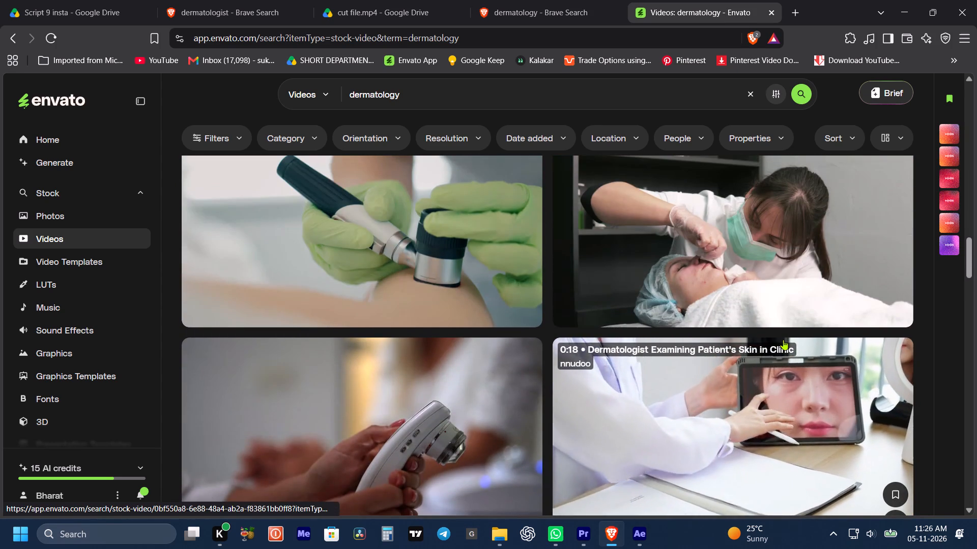
{"action": "scroll", "coordinate": [783, 340], "scroll_direction": "down", "scroll_amount": 11}
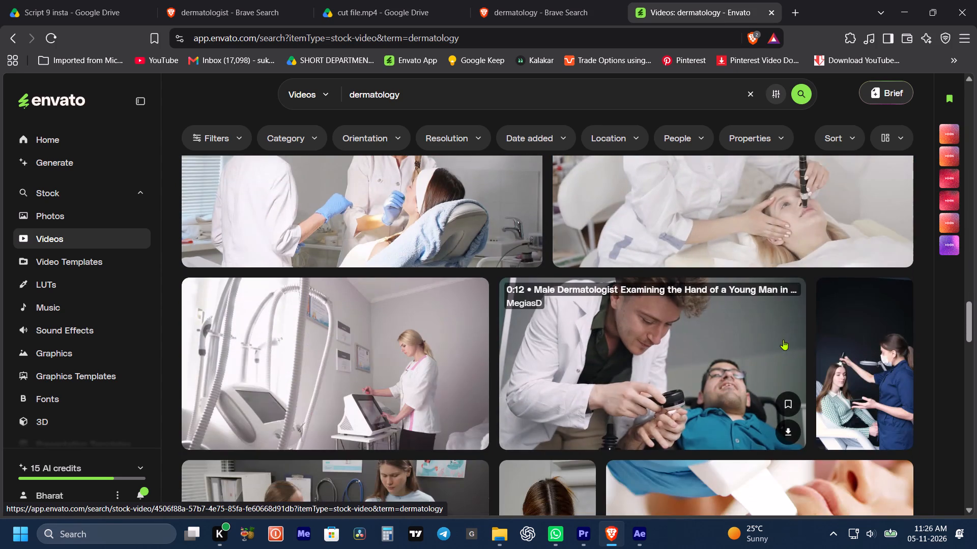
{"action": "scroll", "coordinate": [783, 340], "scroll_direction": "down", "scroll_amount": 8}
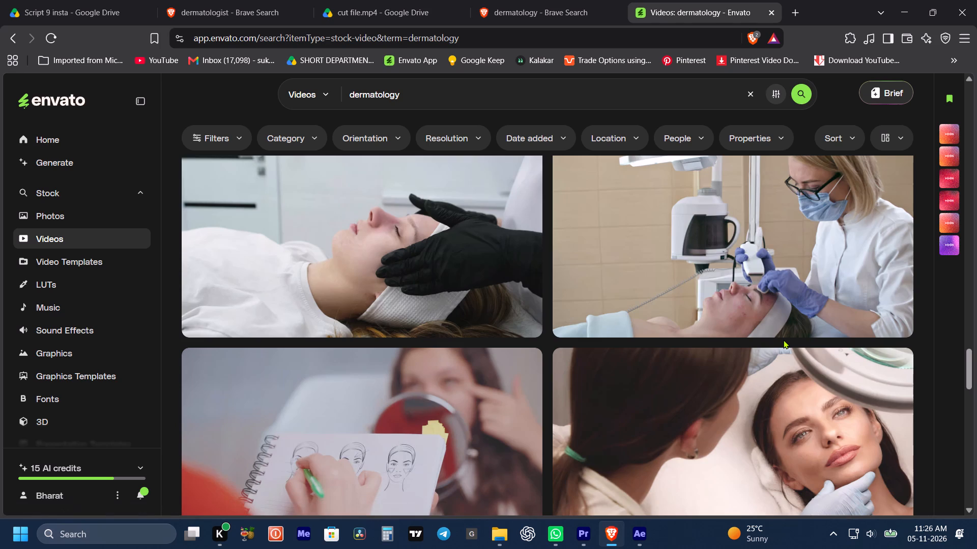
{"action": "scroll", "coordinate": [783, 340], "scroll_direction": "down", "scroll_amount": 4}
{"action": "scroll", "coordinate": [783, 340], "scroll_direction": "up", "scroll_amount": 4}
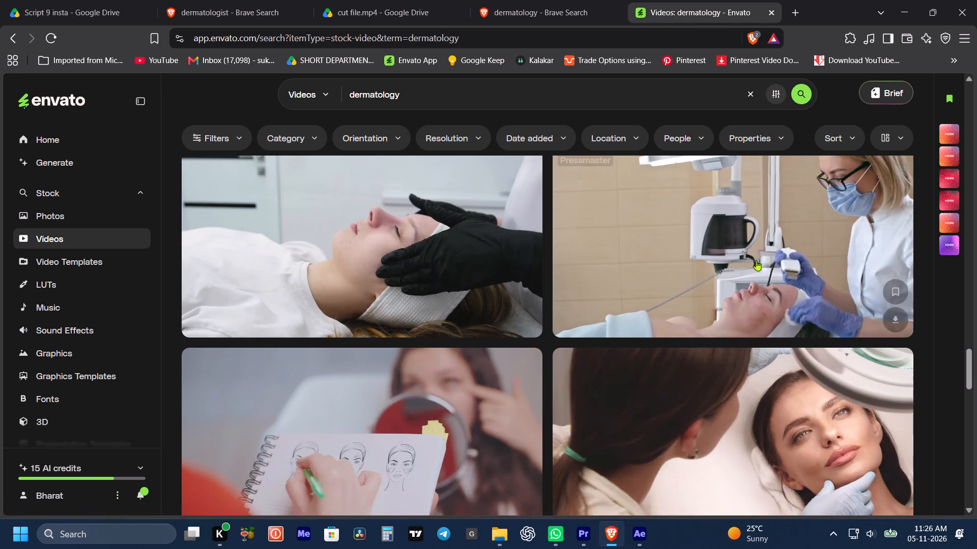
Download the Healthcare Provider Performing Facial Treatment on Woman clip in 1080P and save it in the video Assits folder.
{"action": "left_click", "coordinate": [745, 249]}
{"action": "left_click", "coordinate": [910, 251]}
{"action": "left_click", "coordinate": [899, 313]}
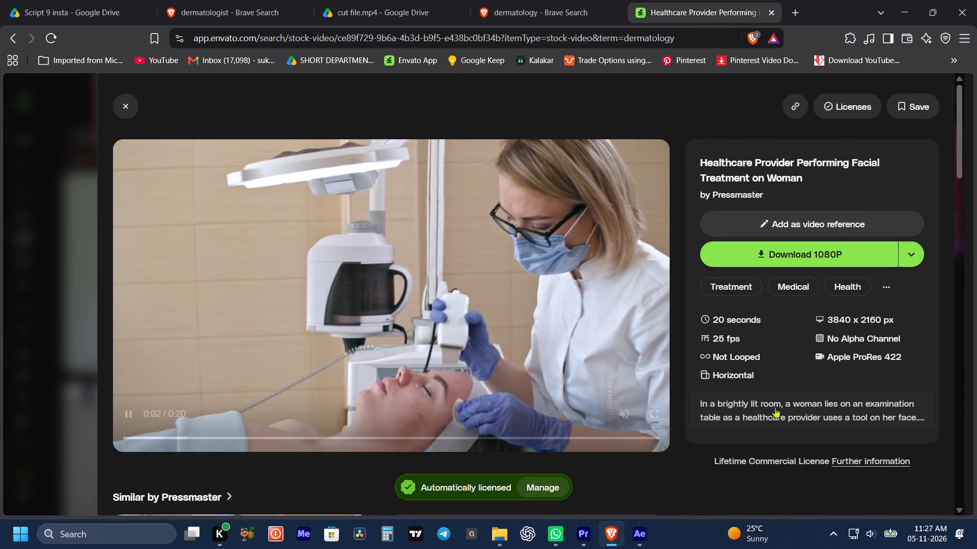
{"action": "key", "text": "ctrl+c"}
{"action": "key", "text": "ctrl+c"}
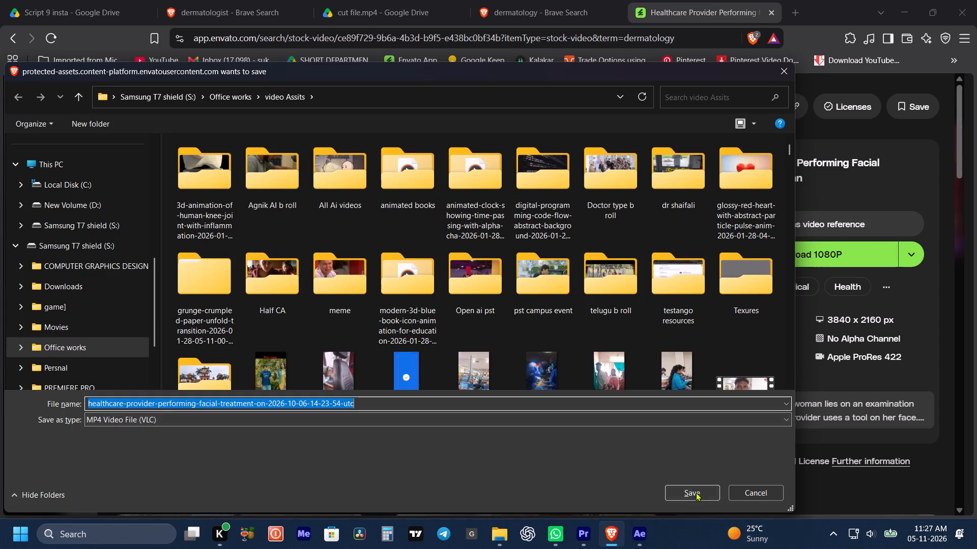
{"action": "left_click", "coordinate": [696, 492]}
Switch to After Effects and import the downloaded facial treatment clip into the project's broll folder.
{"action": "left_click_drag", "start_coordinate": [709, 85], "coordinate": [642, 520]}
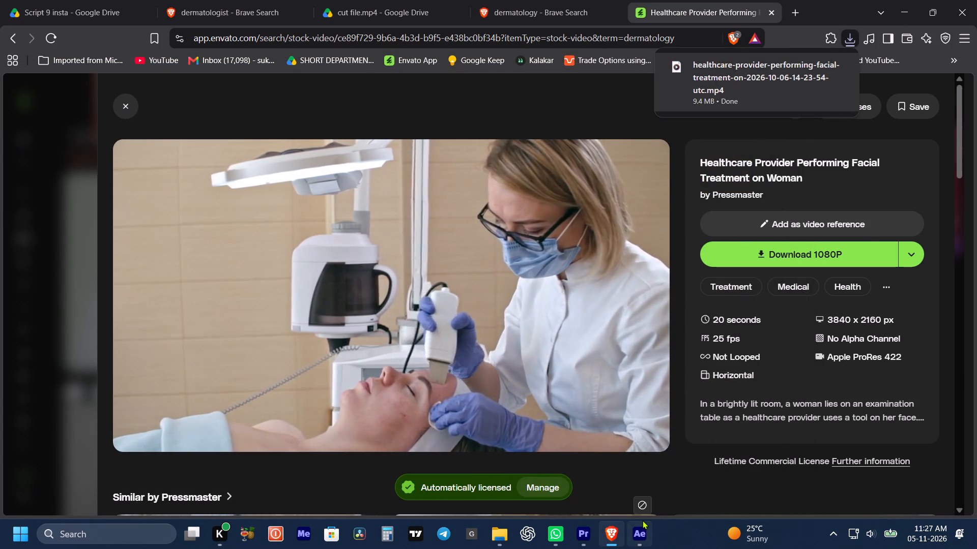
{"action": "left_click_drag", "start_coordinate": [642, 520], "coordinate": [48, 218]}
Open the facial treatment footage and trim its source range to run from 1:01:26:02 to 1:01:32:05.
{"action": "double_click", "coordinate": [62, 231]}
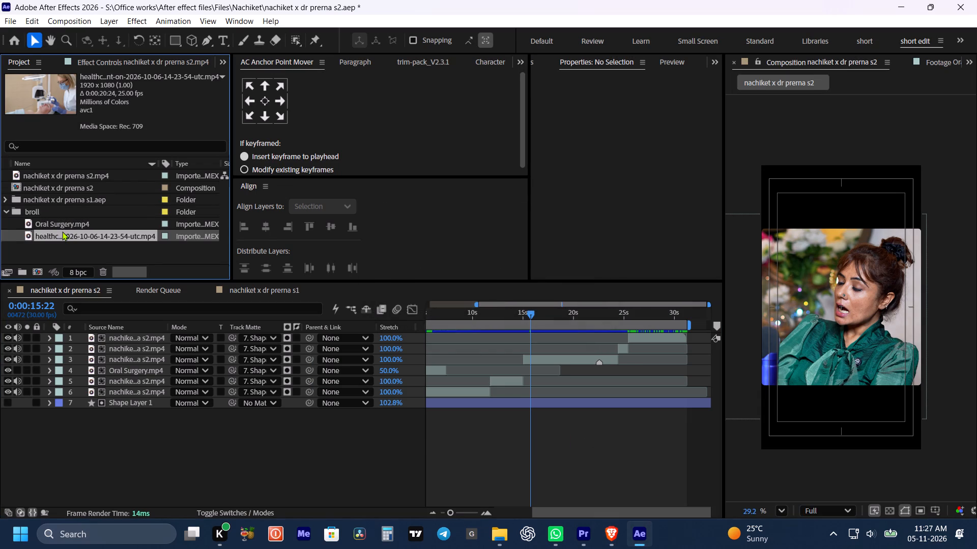
{"action": "key", "text": "grave"}
{"action": "scroll", "coordinate": [613, 412], "scroll_direction": "up", "scroll_amount": 4}
{"action": "scroll", "coordinate": [614, 411], "scroll_direction": "down", "scroll_amount": 5}
{"action": "key", "text": "space"}
{"action": "key", "text": "space"}
{"action": "key", "text": "space"}
{"action": "left_click_drag", "start_coordinate": [564, 277], "coordinate": [493, 294]}
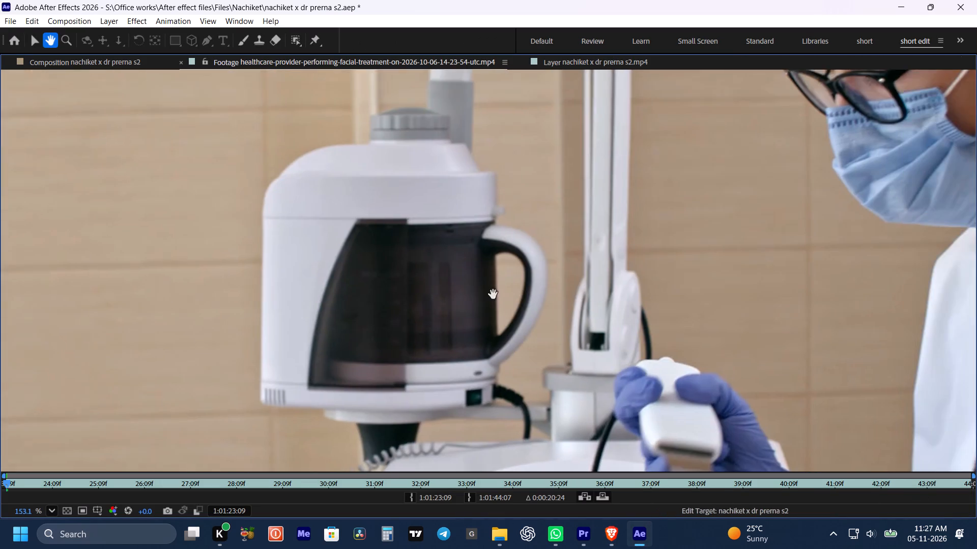
{"action": "left_click_drag", "start_coordinate": [493, 294], "coordinate": [491, 247]}
{"action": "scroll", "coordinate": [502, 284], "scroll_direction": "down", "scroll_amount": 4}
{"action": "key", "text": "space"}
{"action": "left_click_drag", "start_coordinate": [553, 263], "coordinate": [513, 222]}
{"action": "scroll", "coordinate": [523, 244], "scroll_direction": "down", "scroll_amount": 9}
{"action": "key", "text": "space"}
{"action": "left_click_drag", "start_coordinate": [521, 236], "coordinate": [486, 284]}
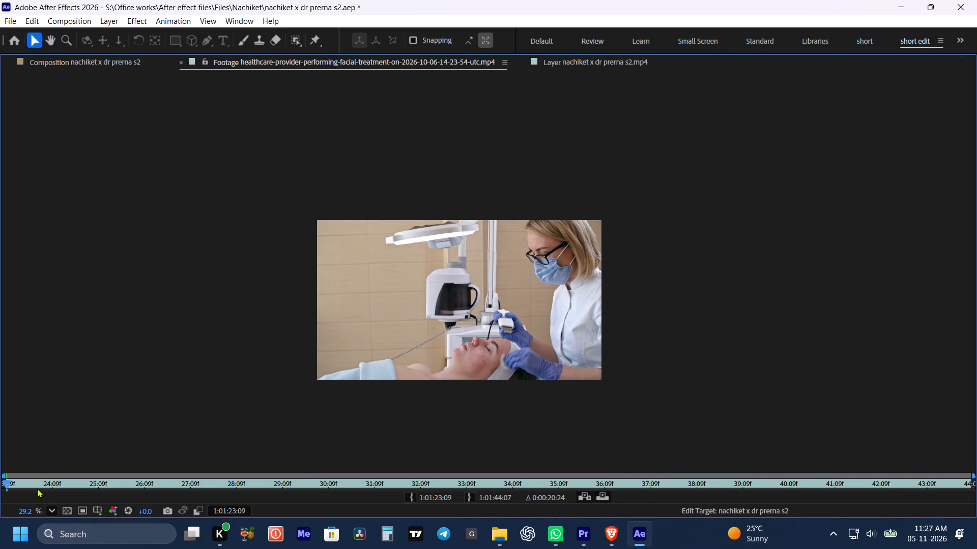
{"action": "left_click_drag", "start_coordinate": [40, 487], "coordinate": [132, 493]}
{"action": "left_click", "coordinate": [410, 497]}
{"action": "left_click_drag", "start_coordinate": [373, 489], "coordinate": [408, 487]}
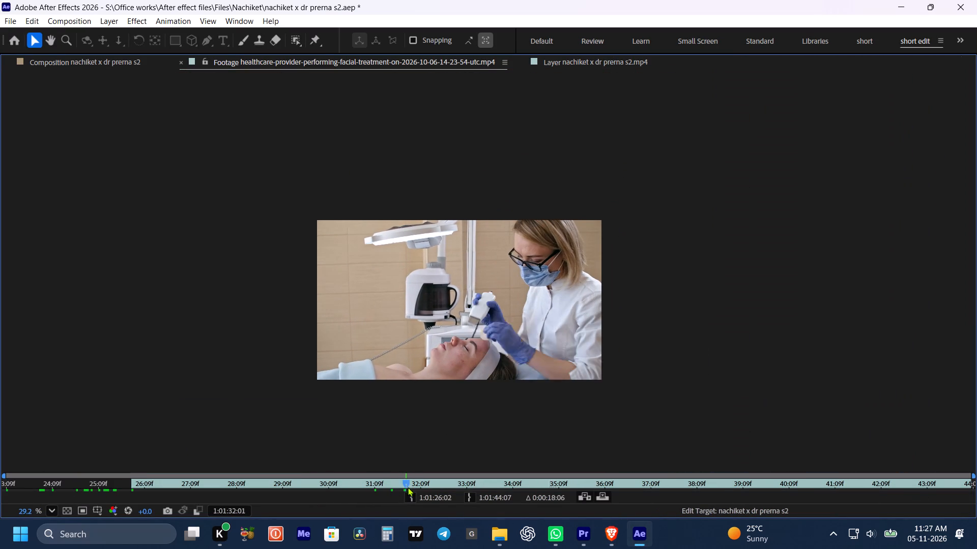
{"action": "left_click_drag", "start_coordinate": [408, 487], "coordinate": [417, 490]}
{"action": "left_click", "coordinate": [456, 491]}
{"action": "left_click", "coordinate": [470, 498]}
{"action": "key", "text": "grave"}
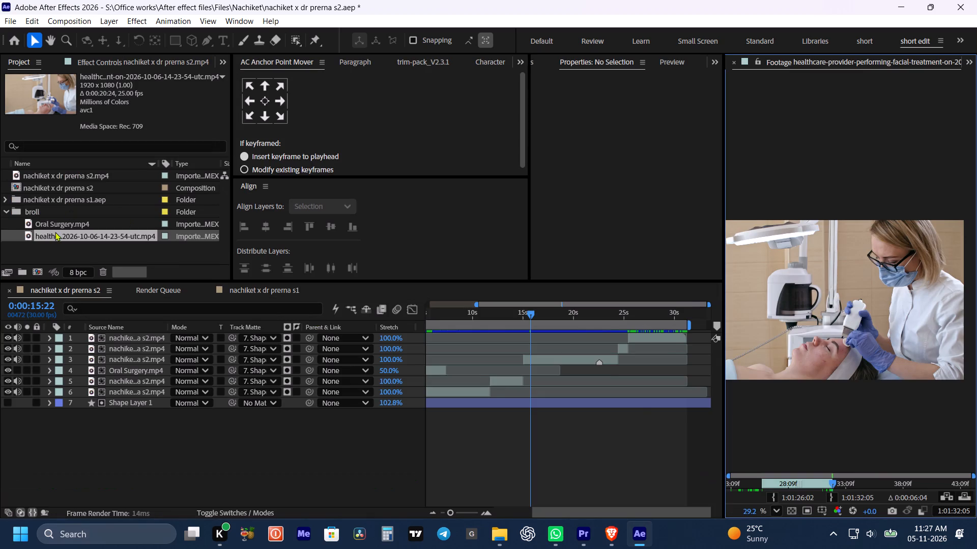
Add the trimmed facial treatment clip to the nachiket x dr prerna s2 timeline as layer 3, starting about one second before 0:00:15:00.
{"action": "left_click_drag", "start_coordinate": [55, 232], "coordinate": [577, 352]}
{"action": "left_click_drag", "start_coordinate": [578, 318], "coordinate": [563, 319], "text": "shift"}
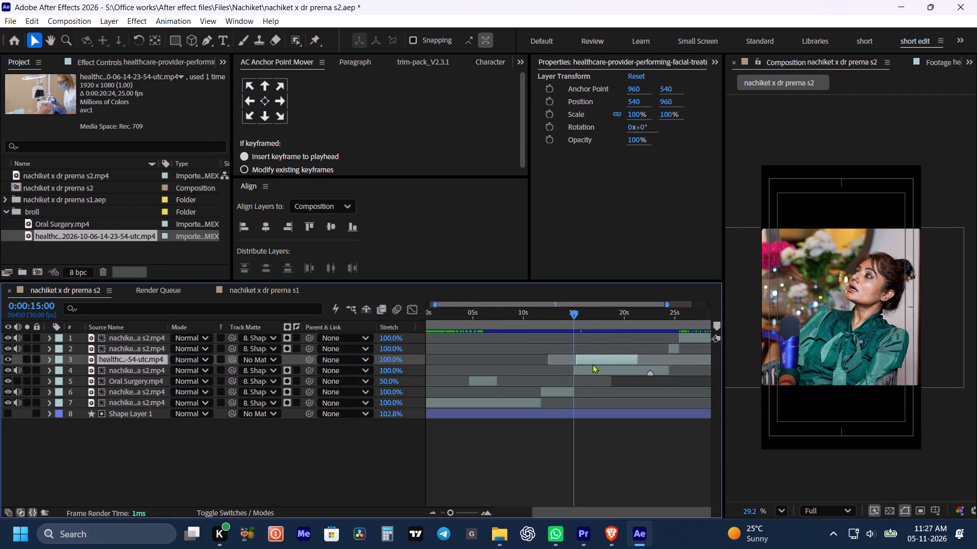
{"action": "left_click", "coordinate": [592, 364]}
{"action": "left_click", "coordinate": [593, 361]}
{"action": "key", "text": "bracketleft"}
{"action": "left_click_drag", "start_coordinate": [603, 360], "coordinate": [591, 362]}
{"action": "key", "text": "space"}
{"action": "key", "text": "space"}
Time-stretch the facial treatment layer to 58.2% and slide it slightly earlier in the timeline.
{"action": "left_click_drag", "start_coordinate": [624, 362], "coordinate": [613, 362], "text": "alt"}
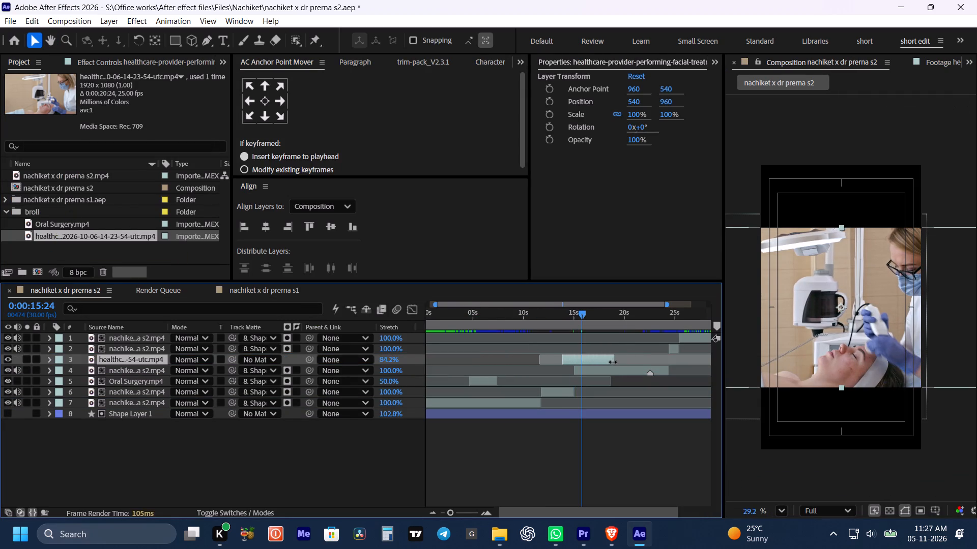
{"action": "left_click_drag", "start_coordinate": [613, 362], "coordinate": [598, 364], "text": "alt"}
{"action": "key", "text": "space"}
{"action": "key", "text": "space"}
{"action": "key", "text": "space"}
{"action": "key", "text": "space"}
{"action": "left_click_drag", "start_coordinate": [582, 359], "coordinate": [573, 360]}
{"action": "key", "text": "v"}
{"action": "key", "text": "space"}
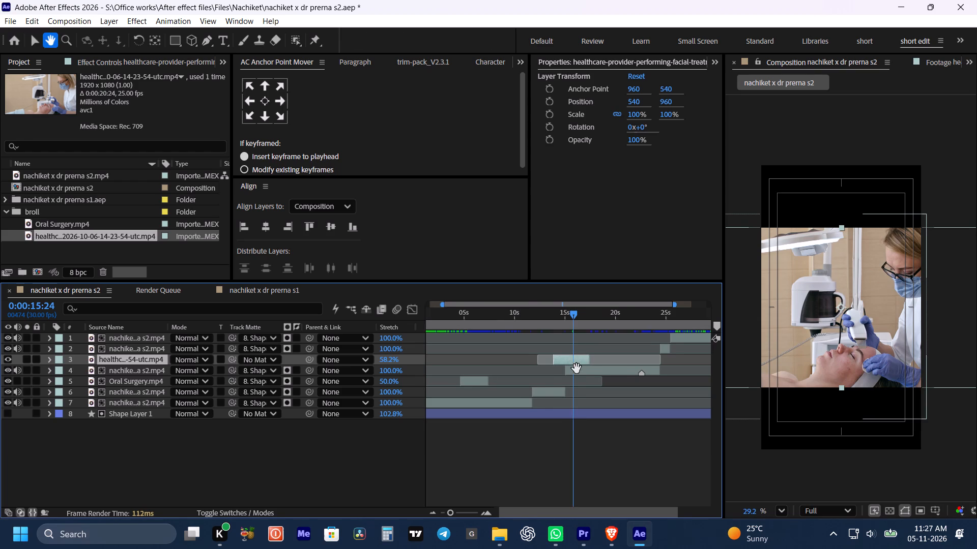
{"action": "left_click_drag", "start_coordinate": [580, 371], "coordinate": [585, 373]}
{"action": "left_click_drag", "start_coordinate": [580, 359], "coordinate": [572, 359]}
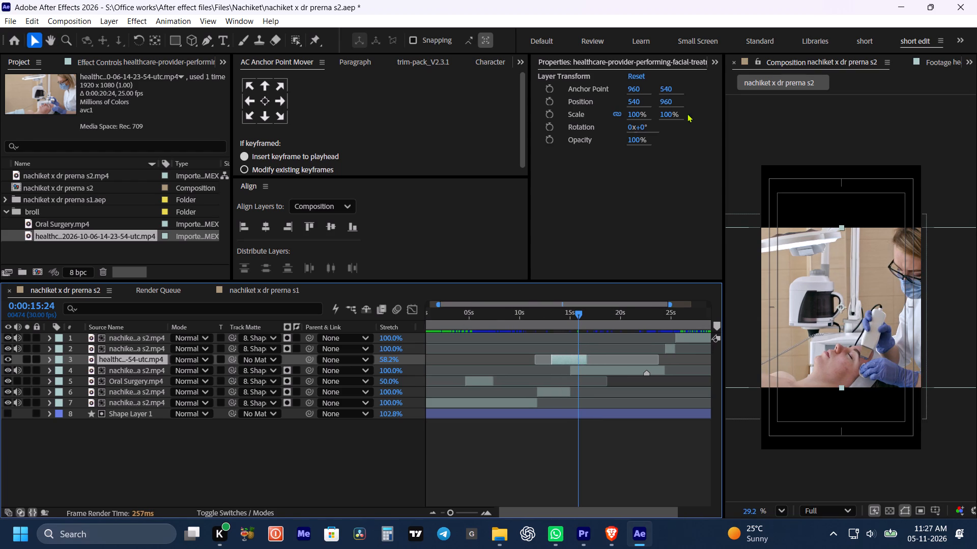
Scale the facial treatment layer to 107% and set its horizontal position to 287.
{"action": "left_click_drag", "start_coordinate": [635, 113], "coordinate": [642, 113]}
{"action": "left_click_drag", "start_coordinate": [631, 101], "coordinate": [602, 111]}
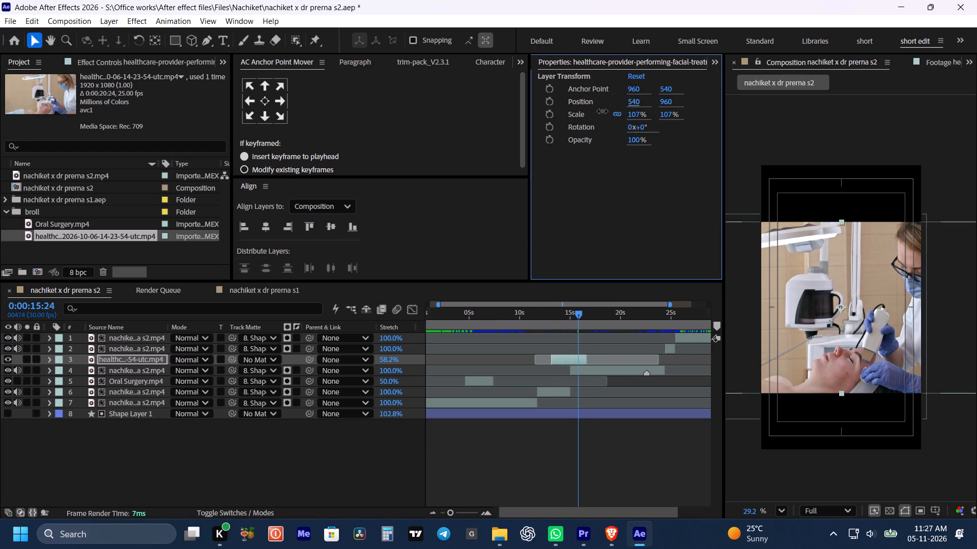
{"action": "left_click_drag", "start_coordinate": [602, 111], "coordinate": [496, 132]}
Set Shape Layer 1 as the track matte of the facial treatment layer and save the project.
{"action": "left_click", "coordinate": [261, 357]}
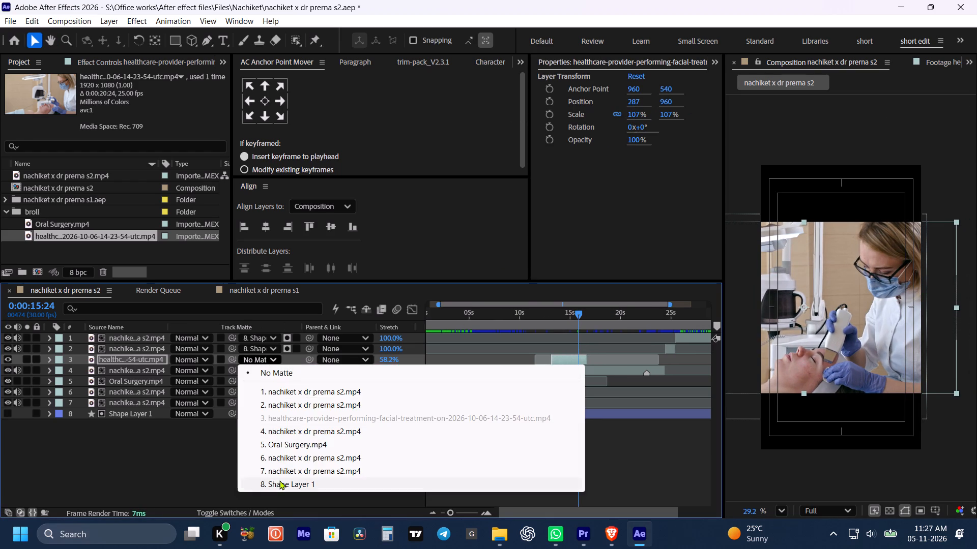
{"action": "left_click", "coordinate": [279, 481]}
{"action": "key", "text": "ctrl+s"}
Slide the facial treatment layer later to start at about 0:00:15:00 and shorten its end to about 0:00:17:08.
{"action": "left_click", "coordinate": [519, 316]}
{"action": "key", "text": "space"}
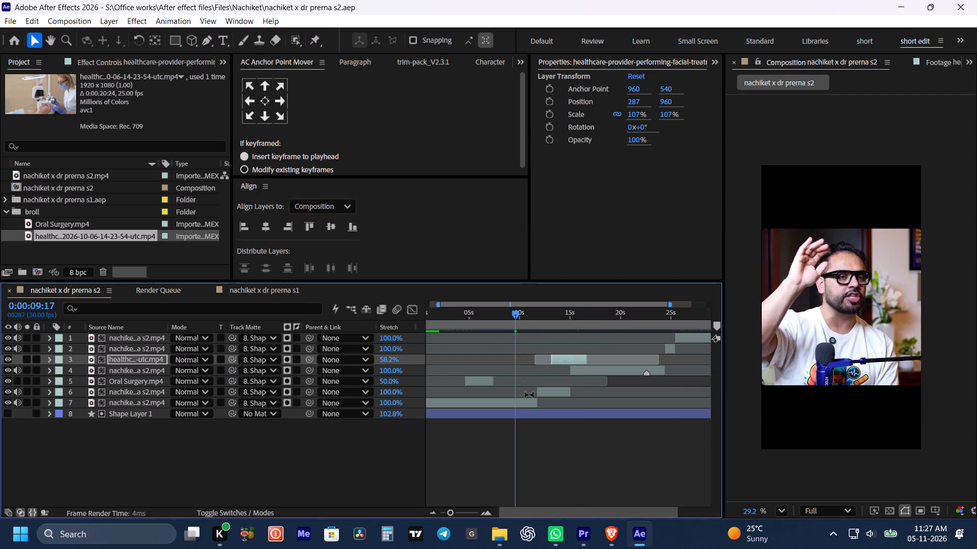
{"action": "key", "text": "space"}
{"action": "left_click_drag", "start_coordinate": [574, 463], "coordinate": [561, 462]}
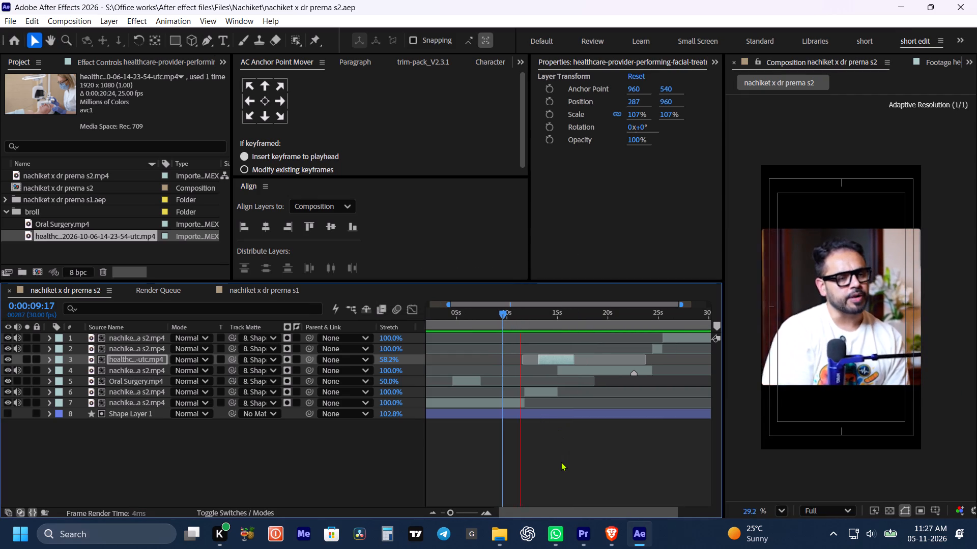
{"action": "key", "text": "space"}
{"action": "left_click_drag", "start_coordinate": [583, 472], "coordinate": [578, 471]}
{"action": "key", "text": "space"}
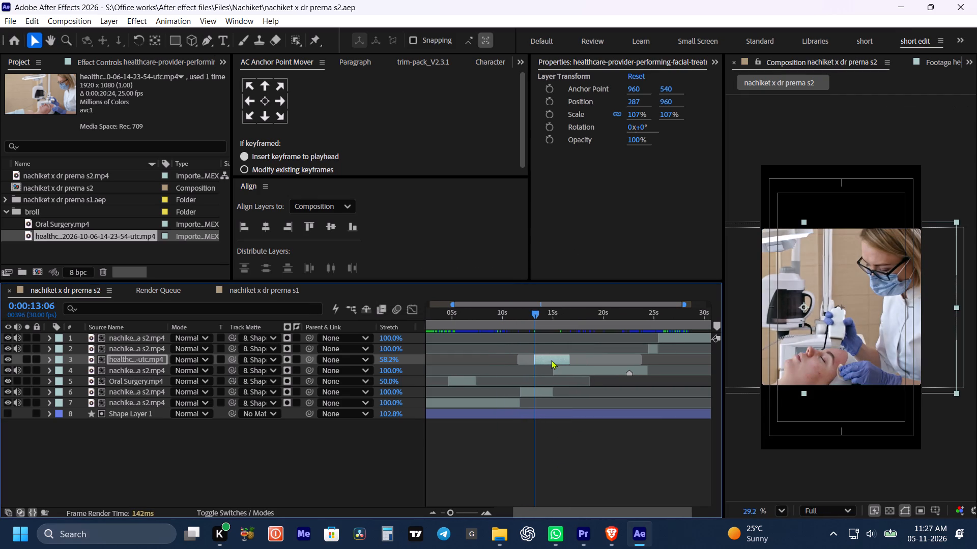
{"action": "key", "text": "v"}
{"action": "left_click_drag", "start_coordinate": [547, 358], "coordinate": [565, 362]}
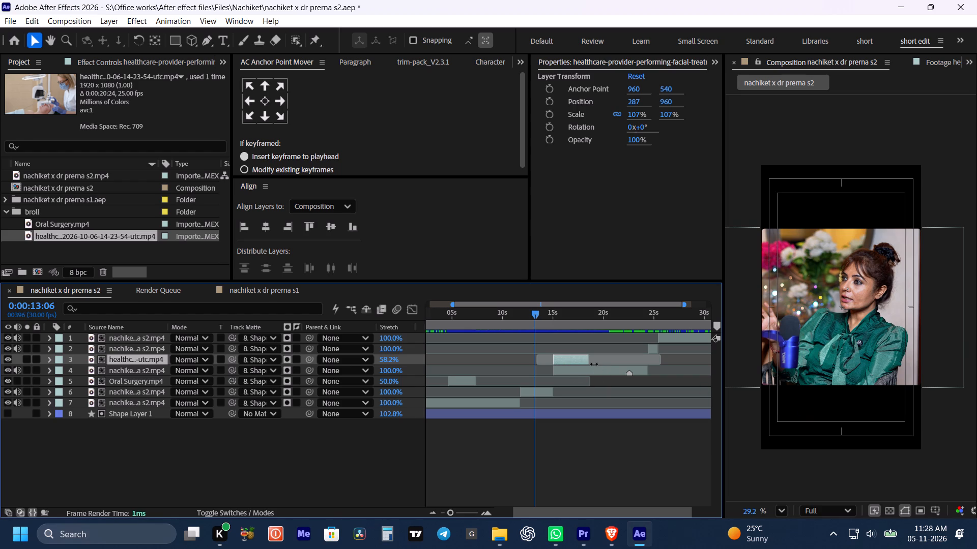
{"action": "left_click_drag", "start_coordinate": [591, 361], "coordinate": [579, 359]}
{"action": "left_click", "coordinate": [606, 436]}
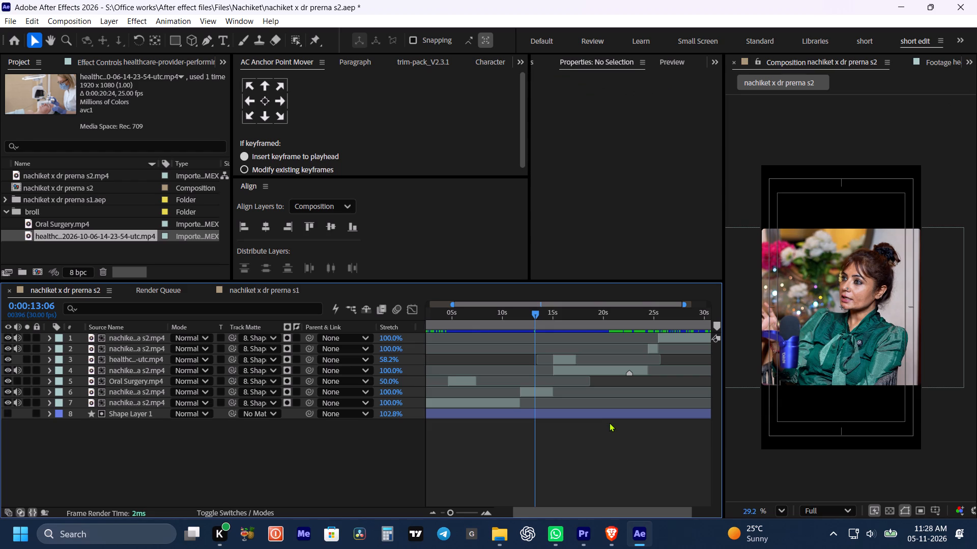
Preview the facial treatment cut and move the layer's start to 0:00:16:26.
{"action": "left_click", "coordinate": [605, 424]}
{"action": "key", "text": "space"}
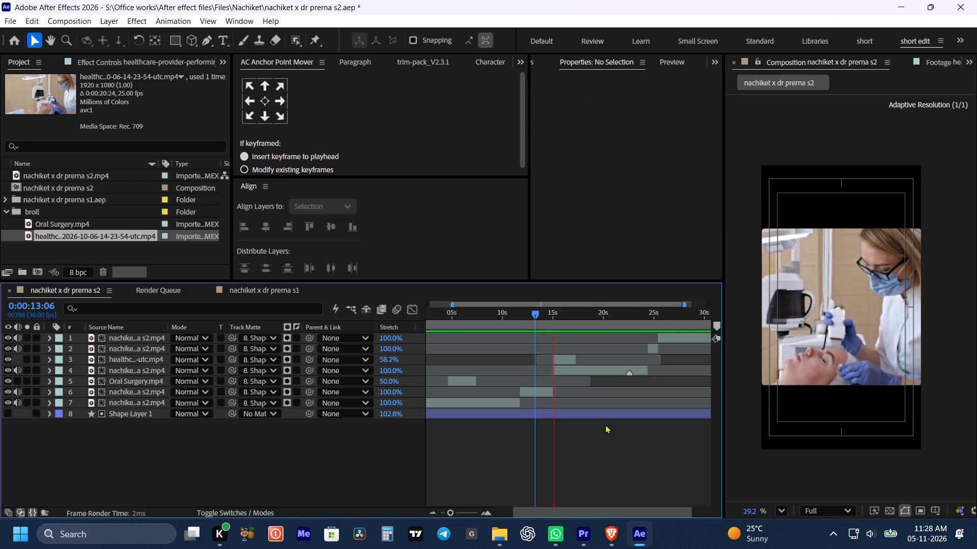
{"action": "key", "text": "space"}
{"action": "key", "text": "space"}
{"action": "key", "text": "space"}
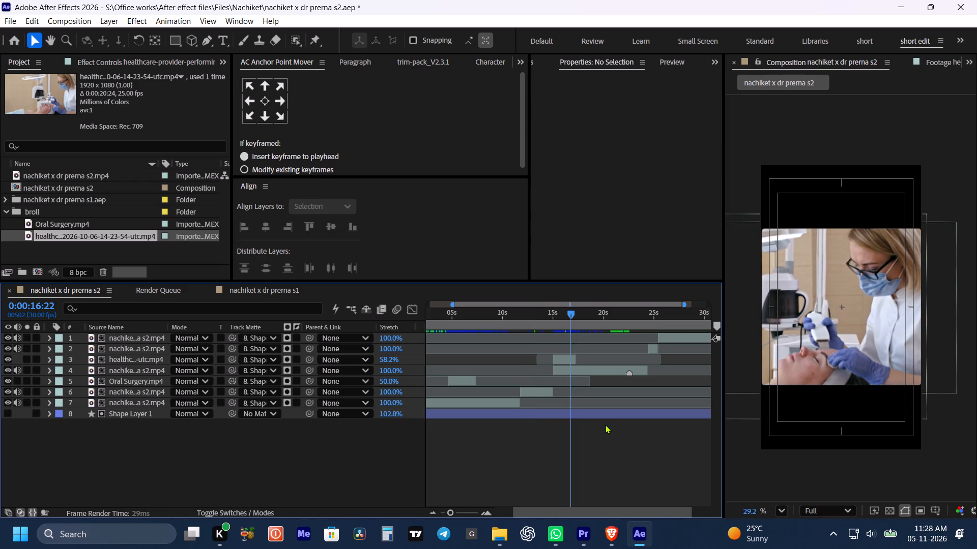
{"action": "key", "text": "space"}
{"action": "key", "text": "space"}
{"action": "key", "text": "bracketleft"}
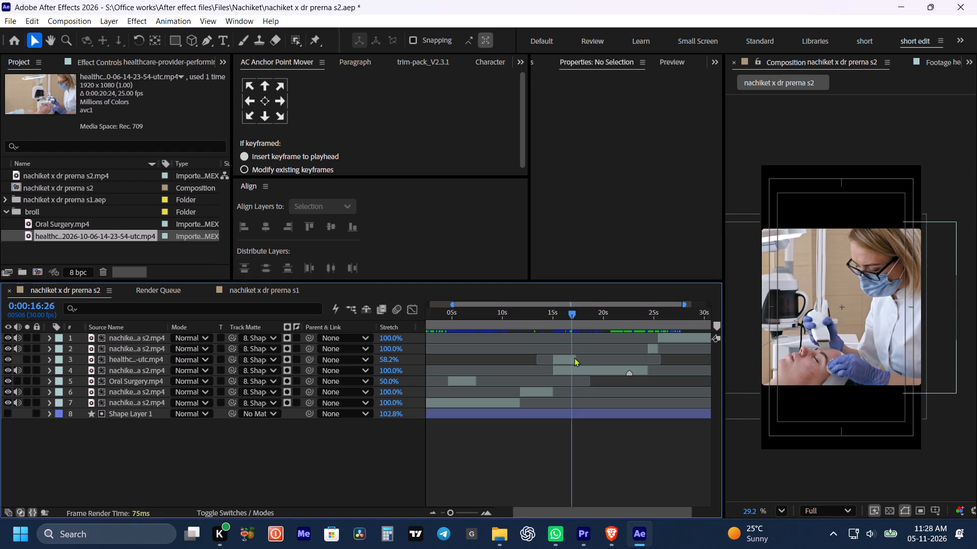
{"action": "left_click", "coordinate": [574, 357]}
{"action": "key", "text": "p"}
{"action": "key", "text": "bracketleft"}
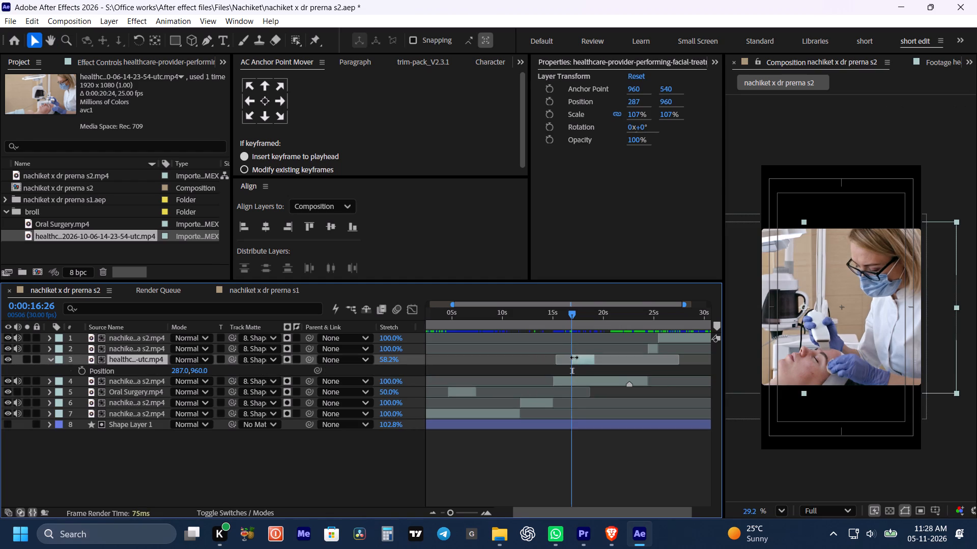
{"action": "key", "text": "m"}
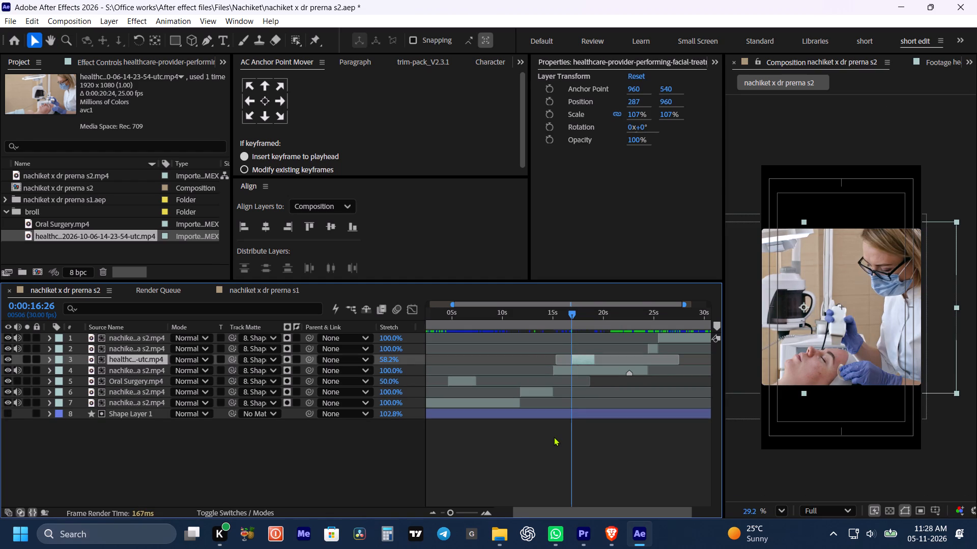
Slide the facial treatment layer slightly later so it starts at about 0:00:17:04.
{"action": "key", "text": "space"}
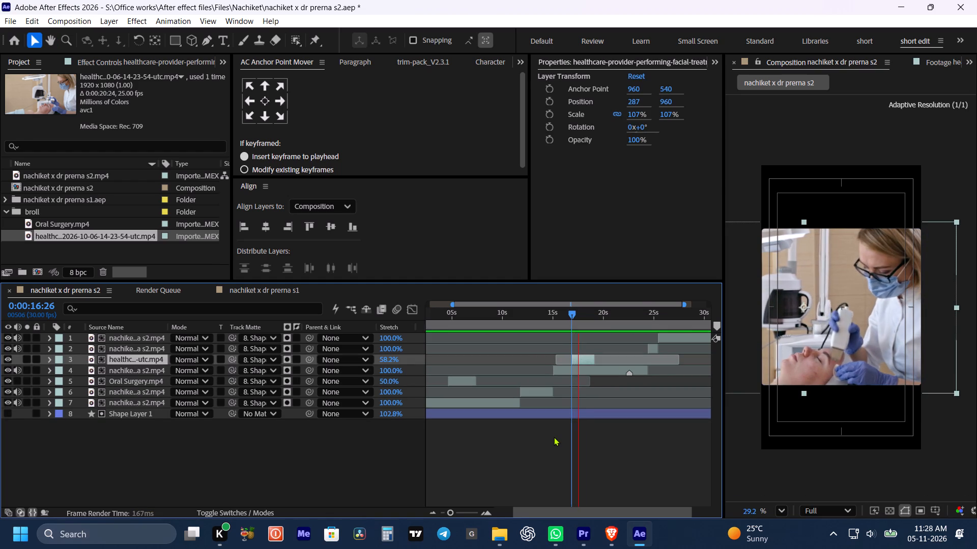
{"action": "key", "text": "space"}
{"action": "scroll", "coordinate": [574, 359], "scroll_direction": "up", "scroll_amount": 1, "text": "alt"}
{"action": "left_click_drag", "start_coordinate": [577, 358], "coordinate": [581, 359]}
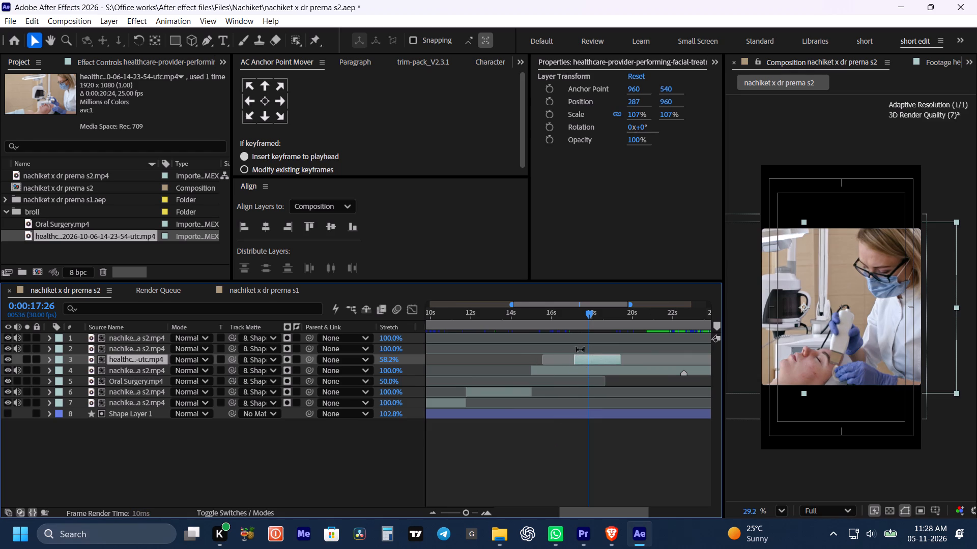
Trim the end of the facial treatment layer to about 0:00:18:14 and preview the cut back to the interview.
{"action": "left_click", "coordinate": [567, 303]}
{"action": "left_click", "coordinate": [565, 311]}
{"action": "key", "text": "space"}
{"action": "key", "text": "space"}
{"action": "left_click_drag", "start_coordinate": [604, 341], "coordinate": [583, 345]}
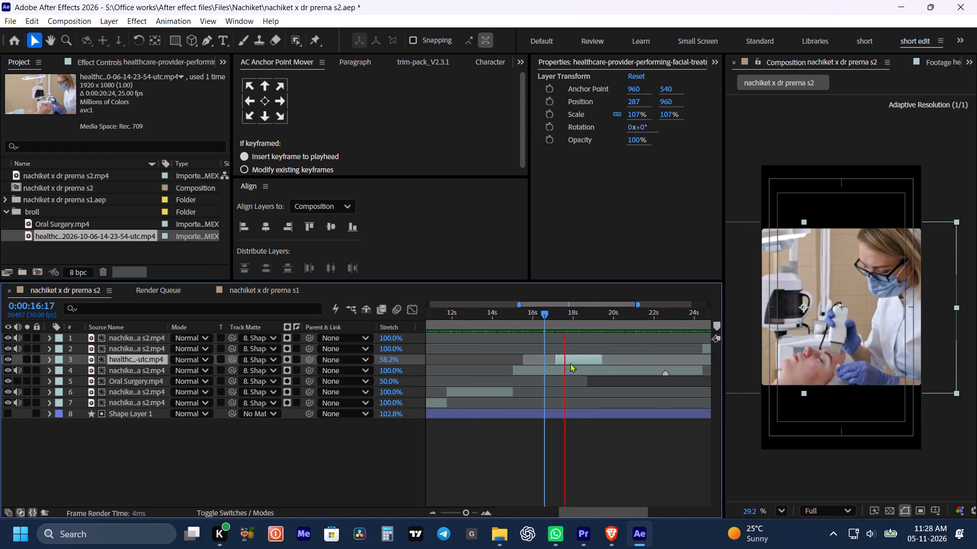
{"action": "key", "text": "space"}
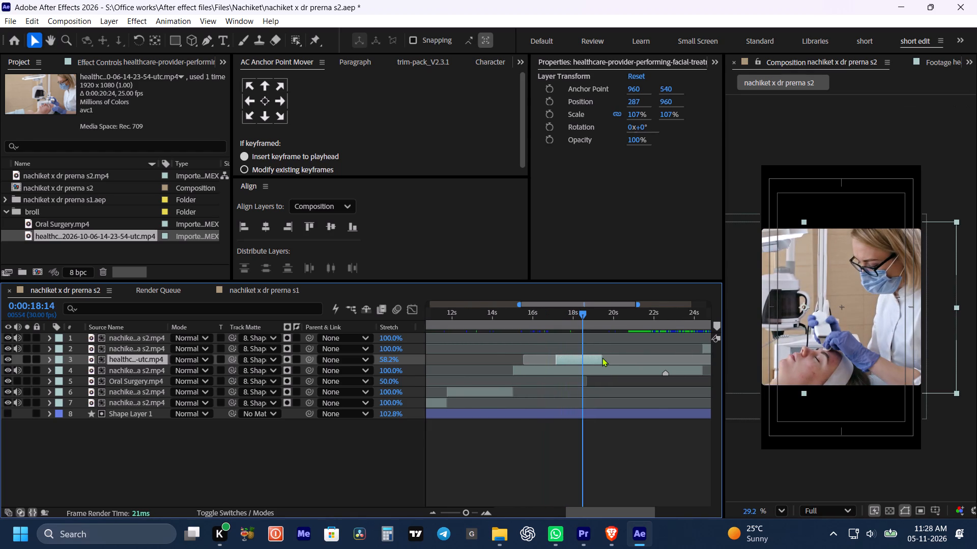
{"action": "left_click_drag", "start_coordinate": [601, 356], "coordinate": [592, 357]}
{"action": "left_click_drag", "start_coordinate": [592, 357], "coordinate": [586, 356]}
{"action": "key", "text": "space"}
{"action": "key", "text": "space"}
Switch to Brave and search the web for "orthopedic" in a new tab.
{"action": "left_click", "coordinate": [613, 528]}
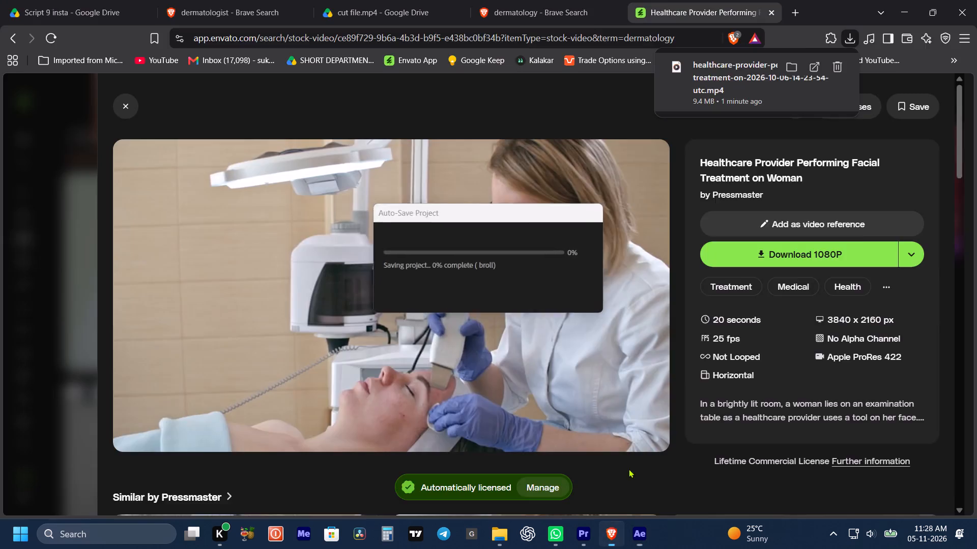
{"action": "left_click", "coordinate": [610, 541]}
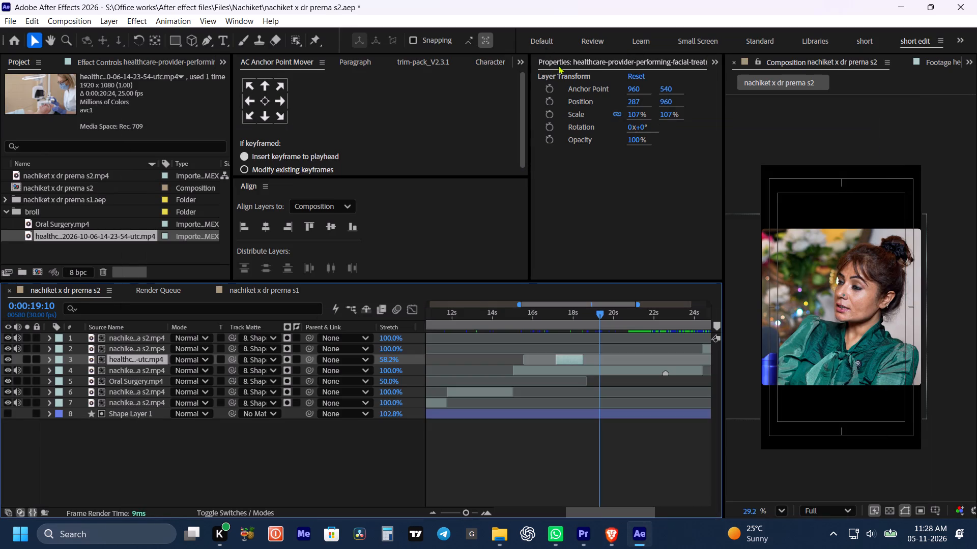
{"action": "left_click", "coordinate": [608, 529]}
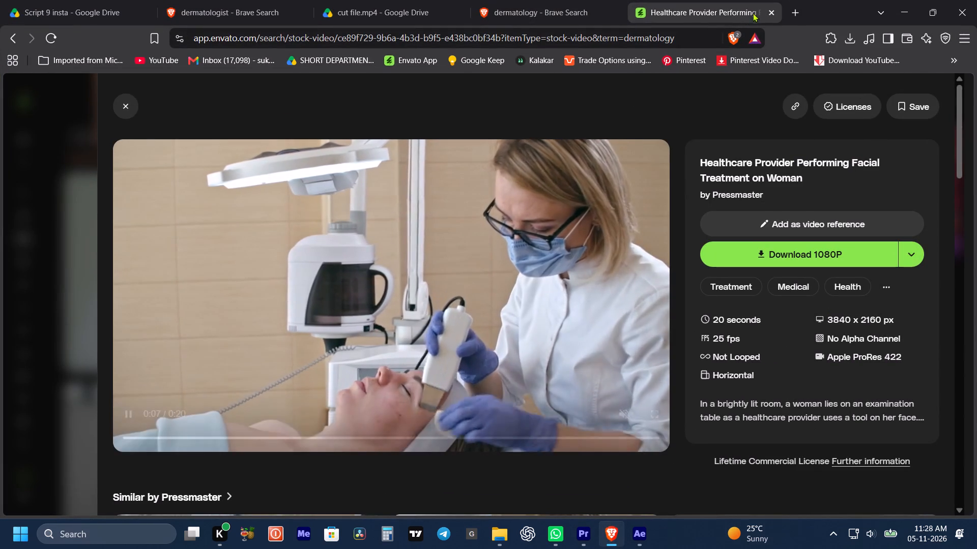
{"action": "left_click", "coordinate": [794, 10]}
{"action": "left_click_drag", "start_coordinate": [658, 42], "coordinate": [661, 37]}
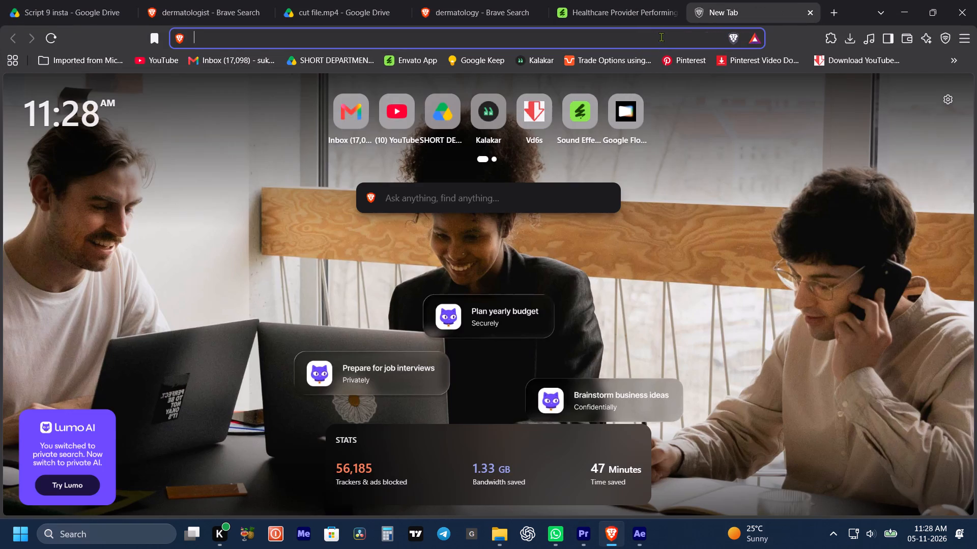
{"action": "type", "text": "orthopedic"}
{"action": "key", "text": "Return"}
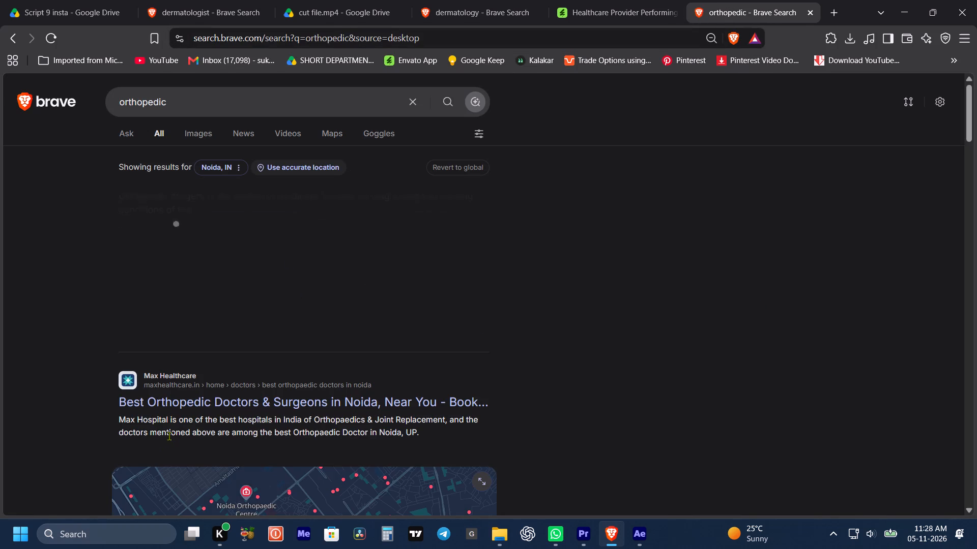
Copy the word "Orthopaedics" from the web results and search Envato's stock videos for it.
{"action": "left_click_drag", "start_coordinate": [314, 418], "coordinate": [362, 425]}
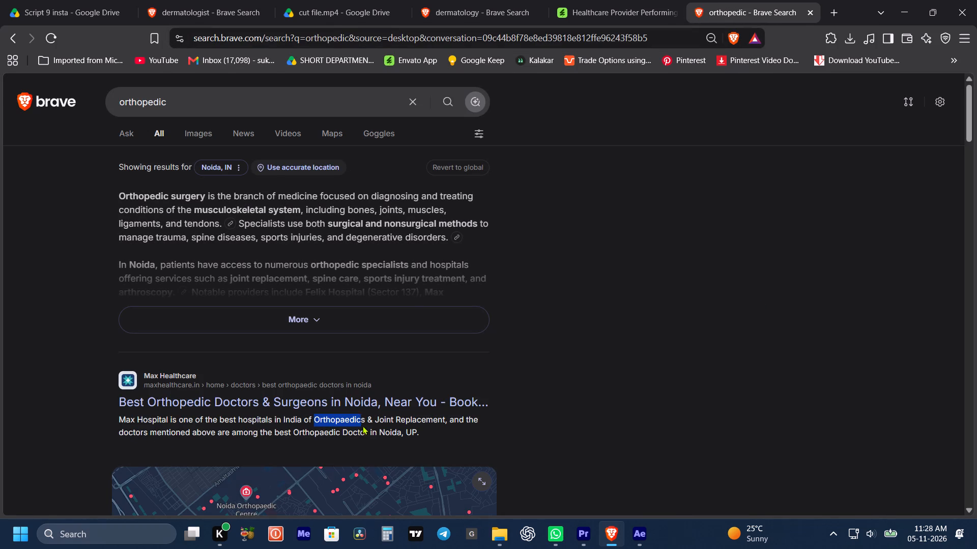
{"action": "left_click_drag", "start_coordinate": [362, 425], "coordinate": [368, 426]}
{"action": "key", "text": "ctrl+c"}
{"action": "left_click", "coordinate": [331, 420]}
{"action": "double_click", "coordinate": [338, 421]}
{"action": "key", "text": "ctrl+c"}
{"action": "key", "text": "ctrl+c"}
{"action": "left_click_drag", "start_coordinate": [591, 1], "coordinate": [591, 6]}
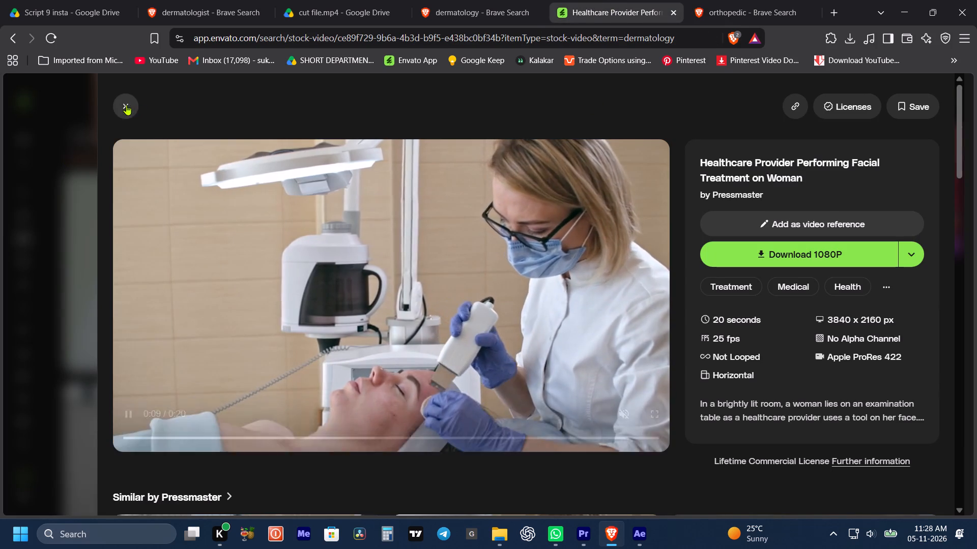
{"action": "left_click", "coordinate": [126, 105]}
{"action": "left_click_drag", "start_coordinate": [431, 102], "coordinate": [280, 85]}
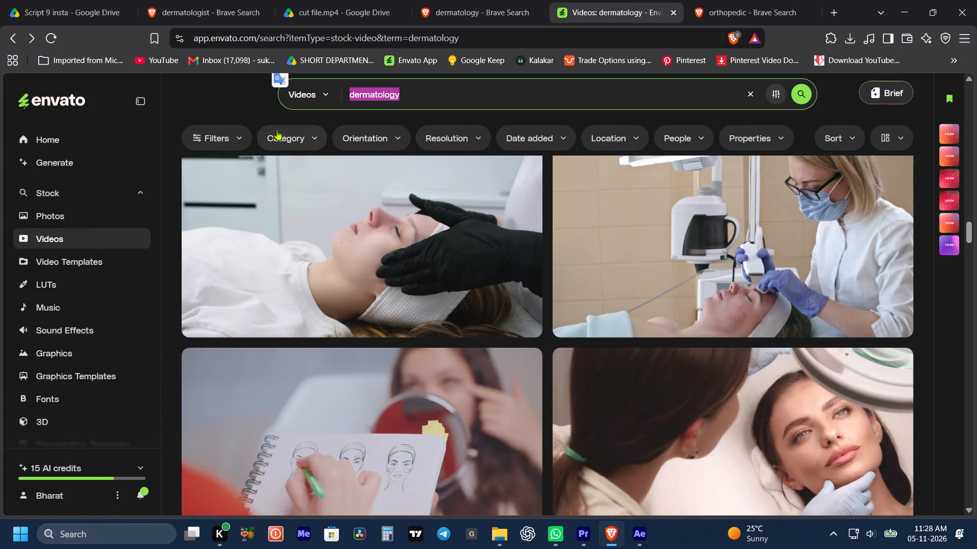
{"action": "key", "text": "ctrl+v"}
{"action": "key", "text": "Return"}
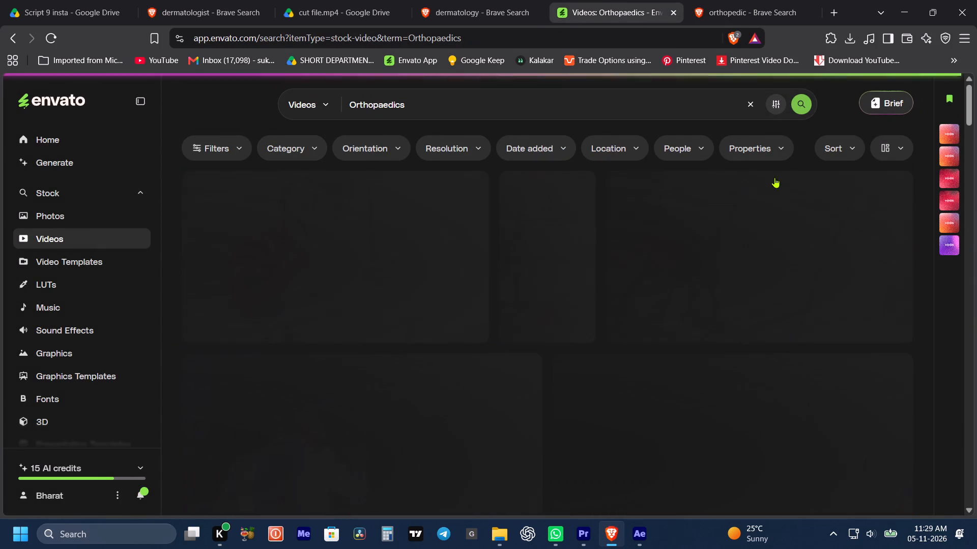
Find the "Doctor Explains Joint X-Ray in Modern Office" video and download it in 1080P to the video Assits folder.
{"action": "scroll", "coordinate": [636, 324], "scroll_direction": "down", "scroll_amount": 4}
{"action": "scroll", "coordinate": [699, 357], "scroll_direction": "down", "scroll_amount": 6}
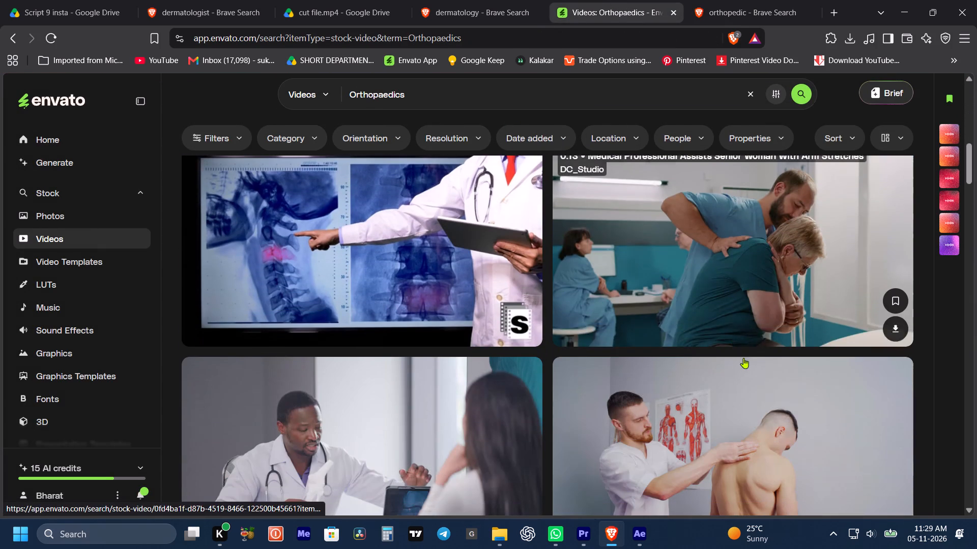
{"action": "scroll", "coordinate": [763, 275], "scroll_direction": "down", "scroll_amount": 4}
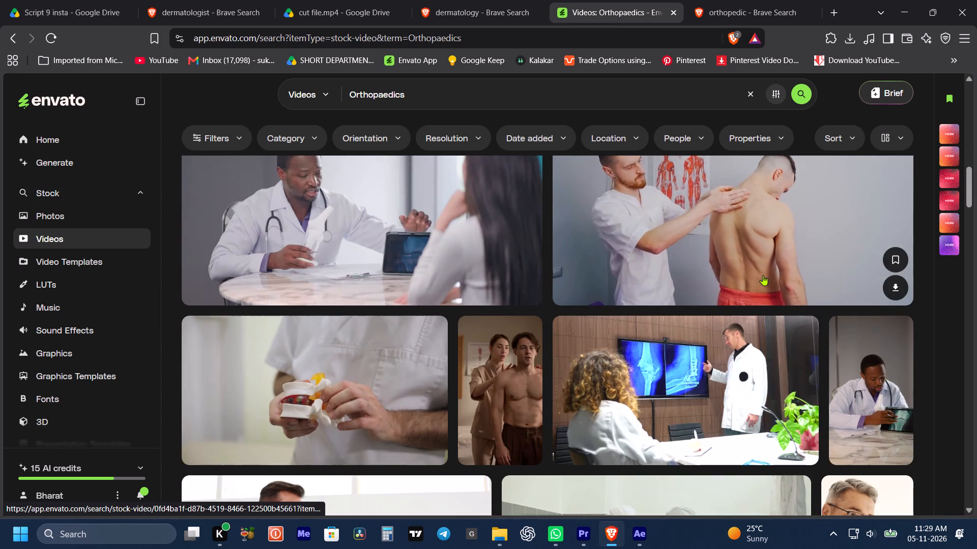
{"action": "scroll", "coordinate": [763, 275], "scroll_direction": "down", "scroll_amount": 2}
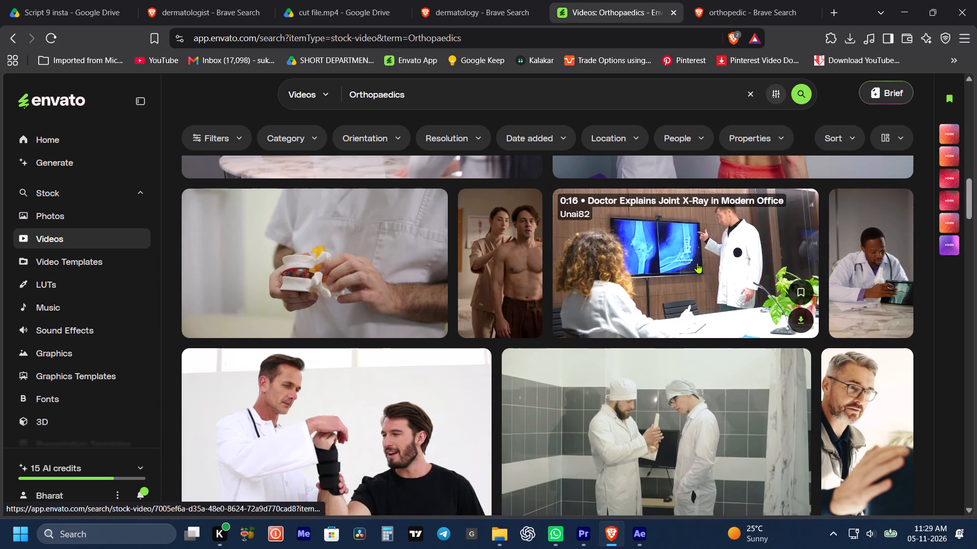
{"action": "left_click", "coordinate": [697, 263]}
{"action": "left_click", "coordinate": [922, 243]}
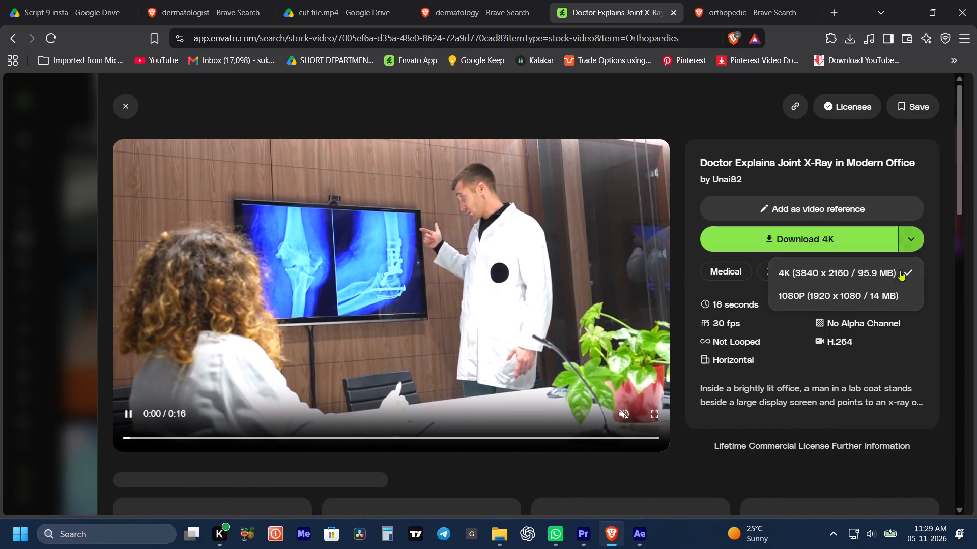
{"action": "left_click", "coordinate": [889, 295]}
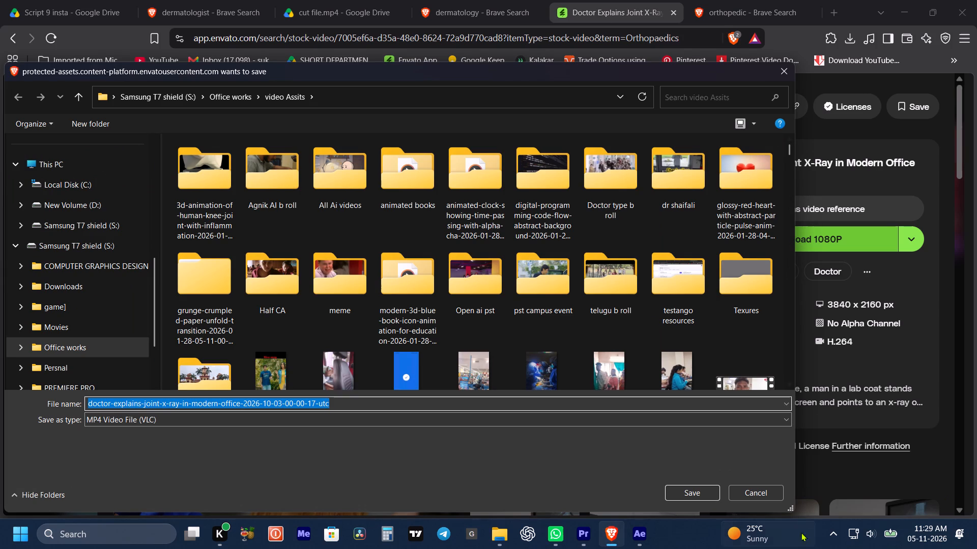
{"action": "left_click", "coordinate": [717, 494]}
Import the downloaded joint X-ray video into the broll folder of the After Effects project.
{"action": "left_click_drag", "start_coordinate": [723, 70], "coordinate": [634, 538]}
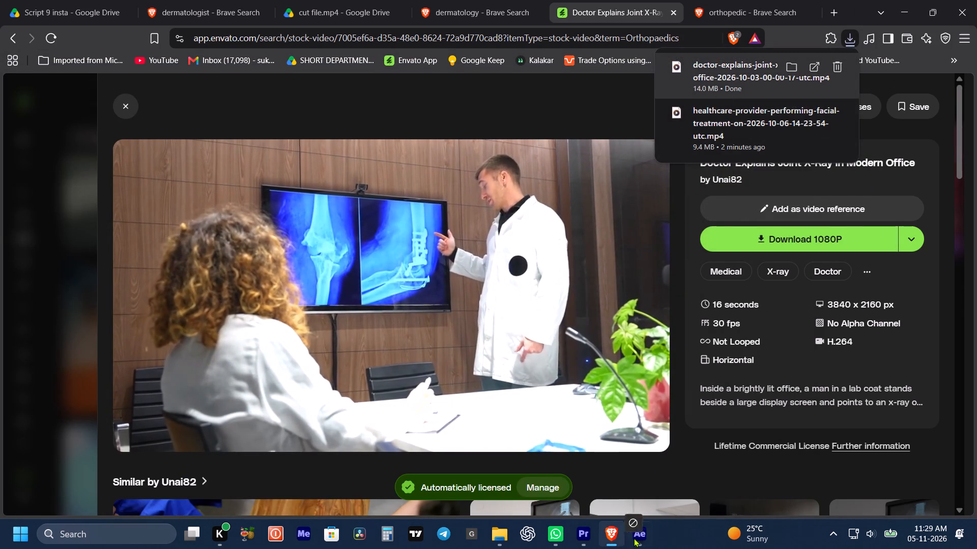
{"action": "left_click_drag", "start_coordinate": [634, 538], "coordinate": [76, 228]}
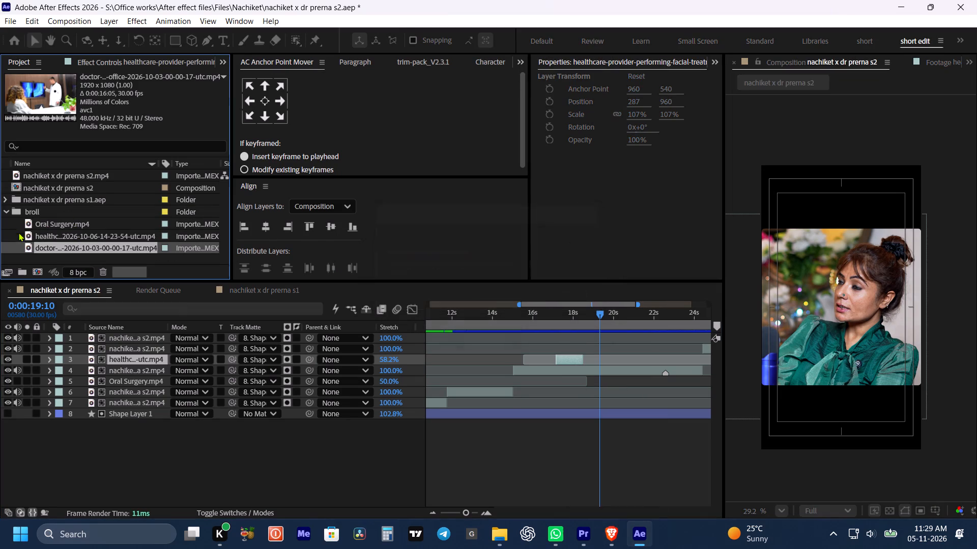
Open the joint X-ray footage and set its in point to 0:00:06:12 and out point to 0:00:08:18.
{"action": "double_click", "coordinate": [70, 250]}
{"action": "key", "text": "grave"}
{"action": "left_click_drag", "start_coordinate": [119, 483], "coordinate": [389, 513]}
{"action": "left_click", "coordinate": [413, 506]}
{"action": "left_click", "coordinate": [409, 495]}
{"action": "left_click_drag", "start_coordinate": [410, 484], "coordinate": [430, 483]}
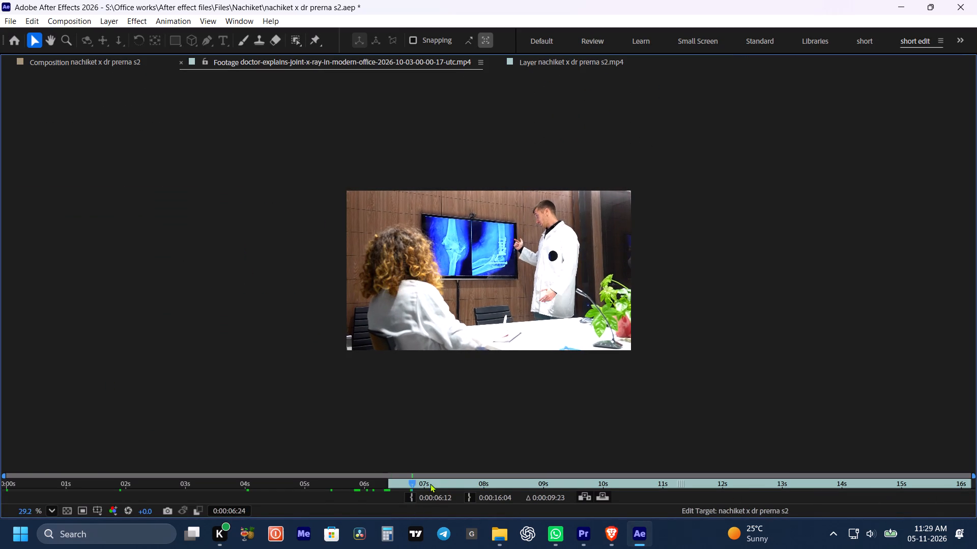
{"action": "left_click_drag", "start_coordinate": [430, 483], "coordinate": [512, 482]}
{"action": "left_click", "coordinate": [469, 494]}
{"action": "key", "text": "grave"}
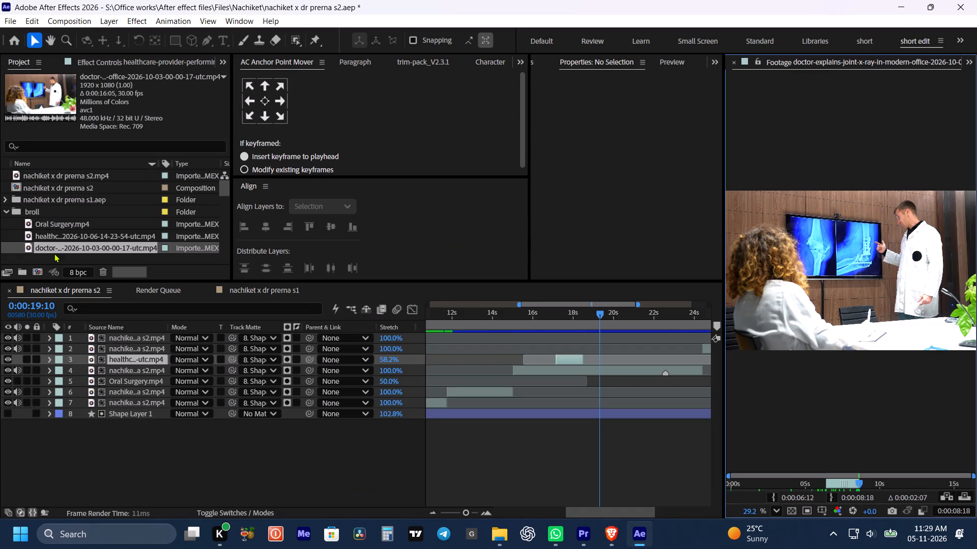
Add the trimmed joint X-ray clip above the healthcare provider layer, starting at 0:00:18:14 where that clip ends.
{"action": "left_click_drag", "start_coordinate": [58, 247], "coordinate": [589, 355]}
{"action": "left_click", "coordinate": [597, 323], "text": "shift"}
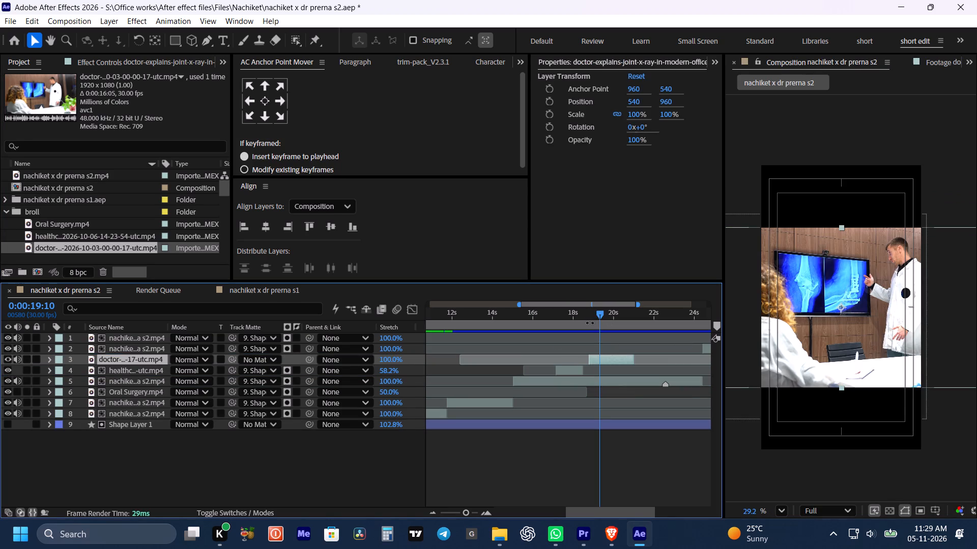
{"action": "left_click_drag", "start_coordinate": [601, 311], "coordinate": [584, 321], "text": "shift"}
{"action": "left_click", "coordinate": [606, 355]}
{"action": "key", "text": "bracketleft"}
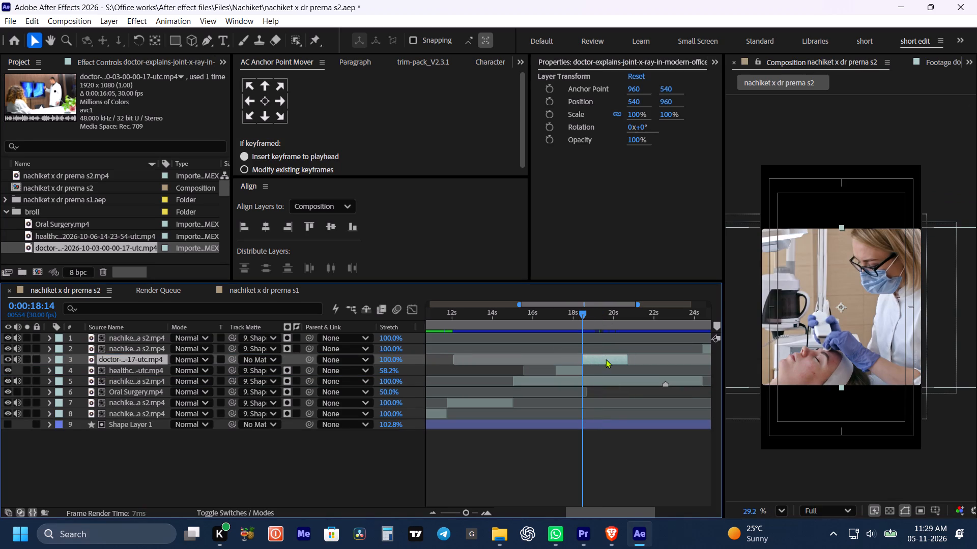
Time-stretch the joint X-ray layer to 77.6%, scale it to 123%, and keep its start at 0:00:18:14.
{"action": "left_click_drag", "start_coordinate": [624, 360], "coordinate": [614, 360], "text": "alt"}
{"action": "left_click_drag", "start_coordinate": [611, 359], "coordinate": [613, 354]}
{"action": "left_click_drag", "start_coordinate": [633, 117], "coordinate": [649, 117]}
{"action": "key", "text": "bracketleft"}
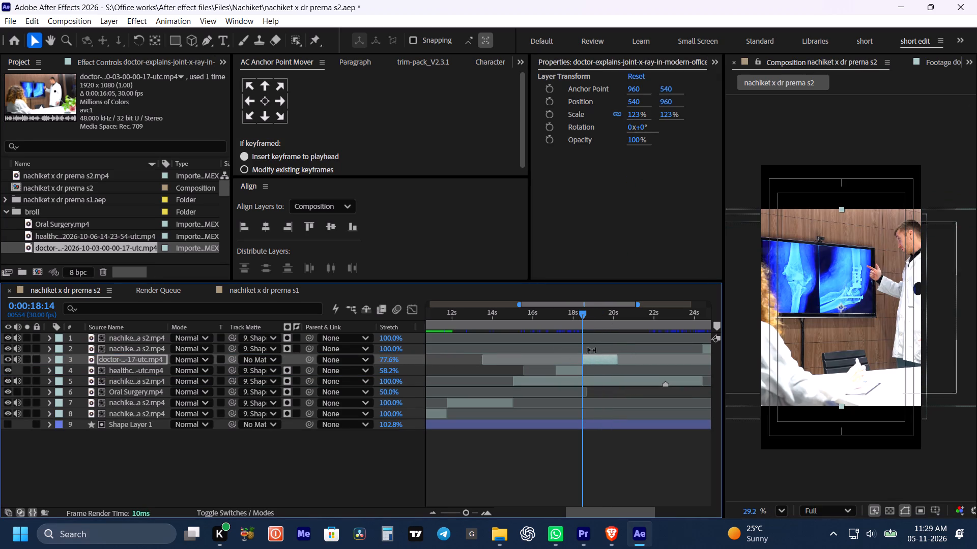
Set Shape Layer 1 as the joint X-ray layer's track matte and save the project.
{"action": "left_click", "coordinate": [266, 360]}
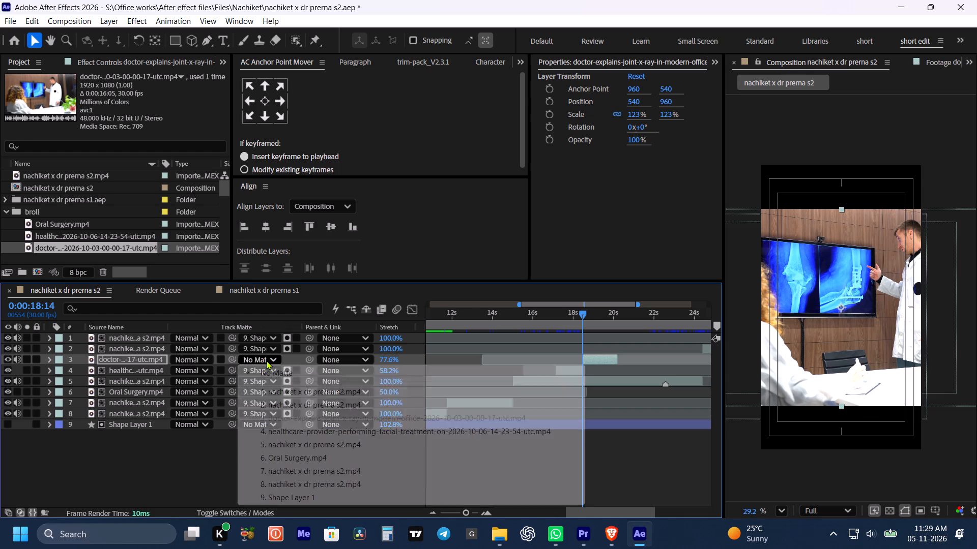
{"action": "left_click", "coordinate": [290, 498]}
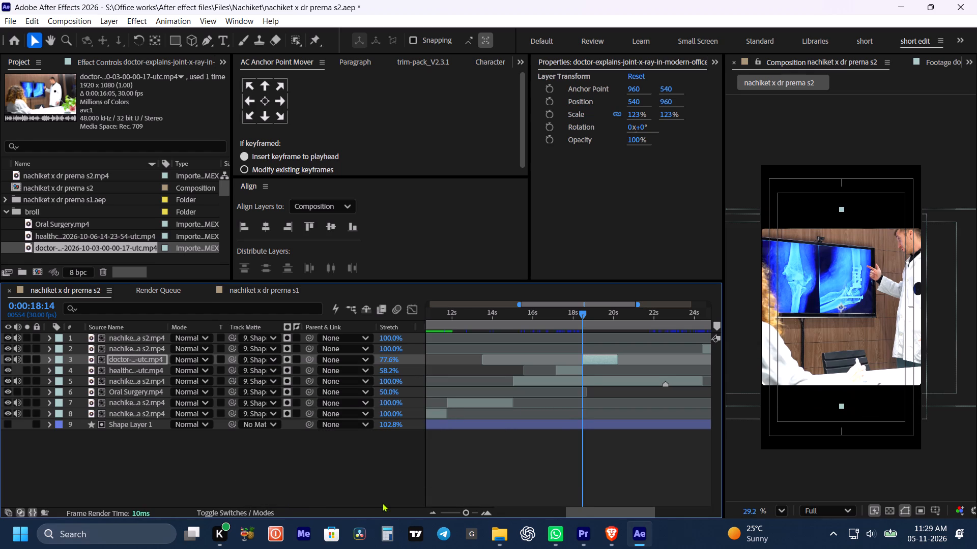
{"action": "key", "text": "ctrl+s"}
{"action": "key", "text": "ctrl+s"}
Reframe the joint X-ray layer horizontally by setting its X position to 651.
{"action": "left_click_drag", "start_coordinate": [636, 100], "coordinate": [683, 100]}
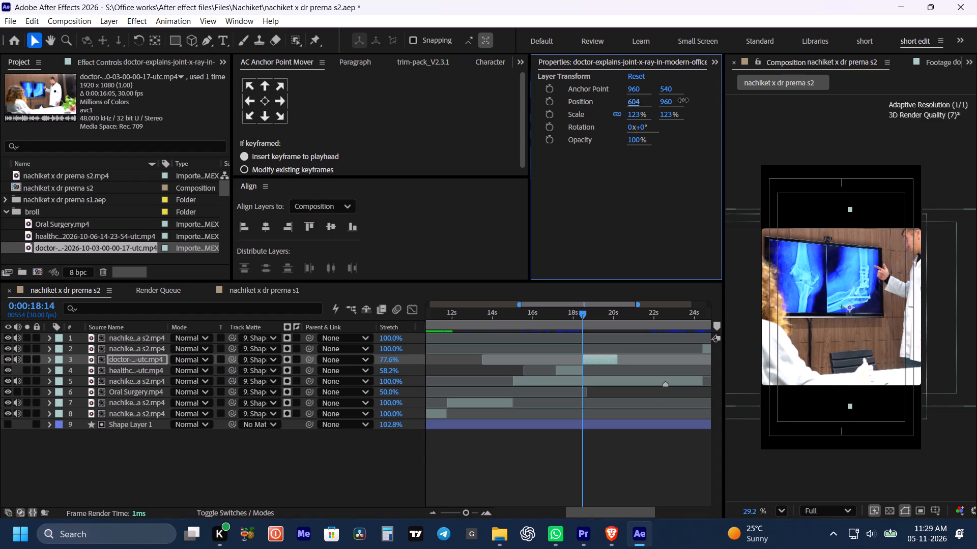
{"action": "left_click_drag", "start_coordinate": [683, 100], "coordinate": [720, 110]}
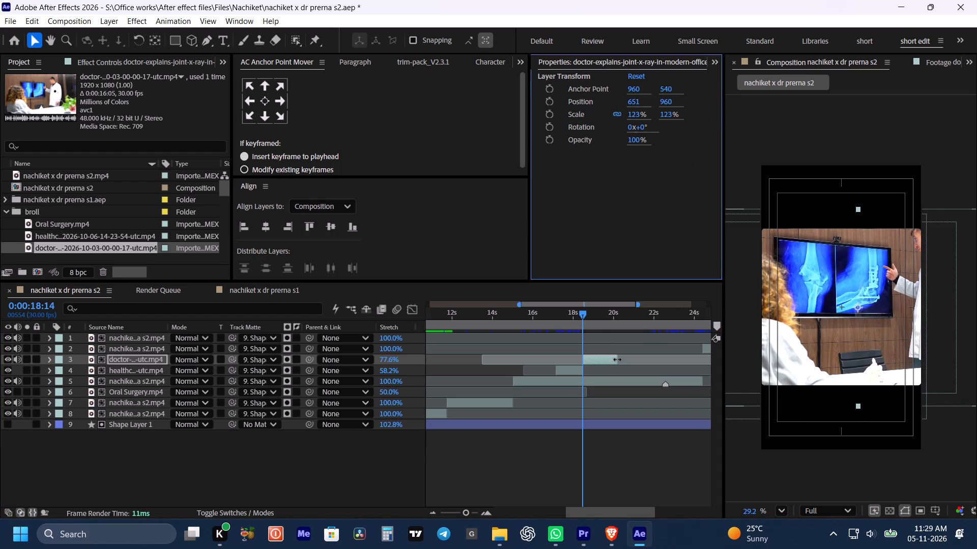
Trim the end of the joint X-ray layer so it lasts about 1 second, and save the project.
{"action": "left_click_drag", "start_coordinate": [617, 359], "coordinate": [605, 359]}
{"action": "left_click", "coordinate": [614, 459]}
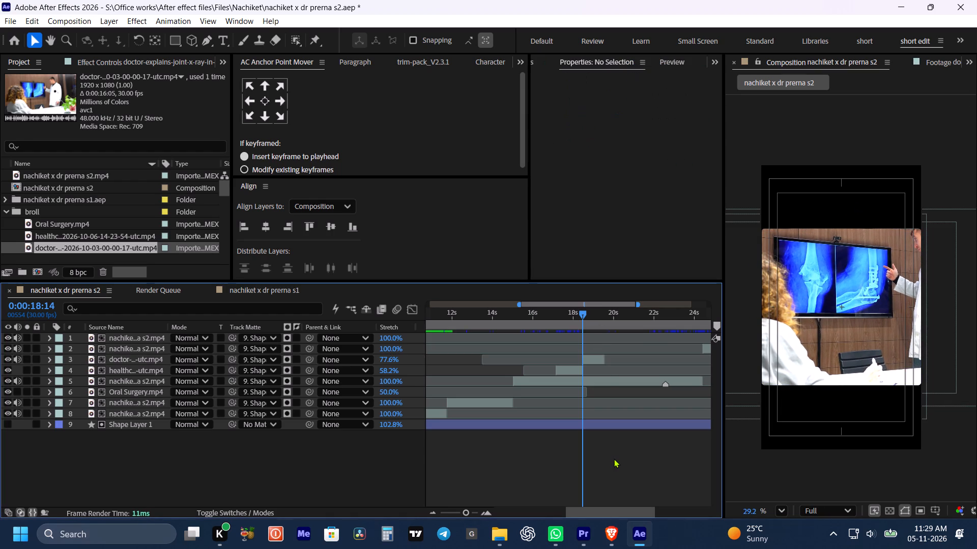
{"action": "key", "text": "ctrl+s"}
{"action": "key", "text": "ctrl+s"}
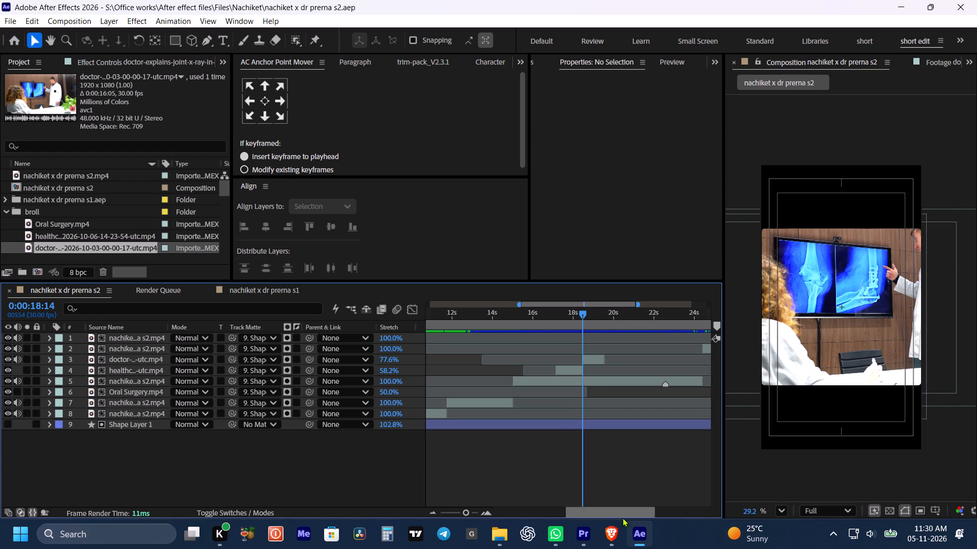
Switch to Brave and open the tab with the dermatology image results.
{"action": "left_click", "coordinate": [608, 530]}
{"action": "left_click", "coordinate": [481, 4]}
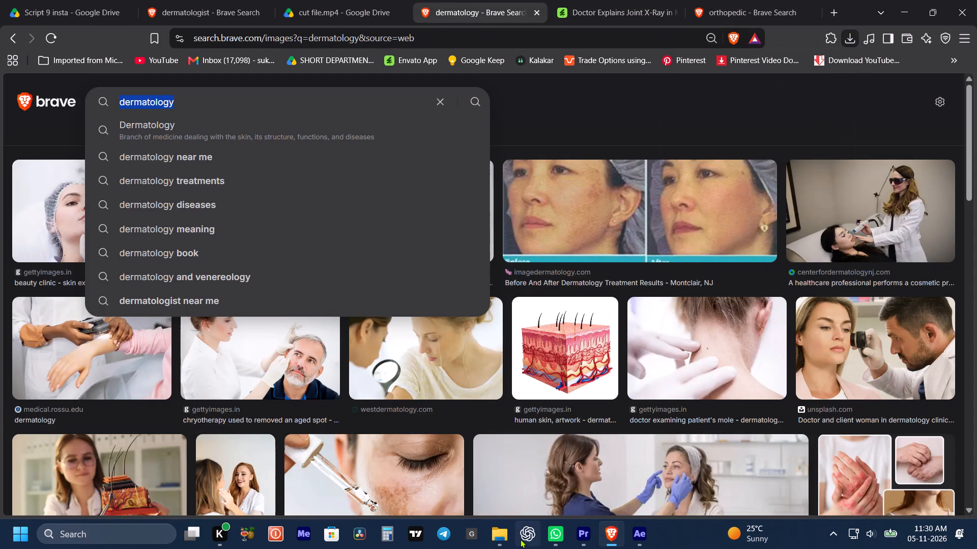
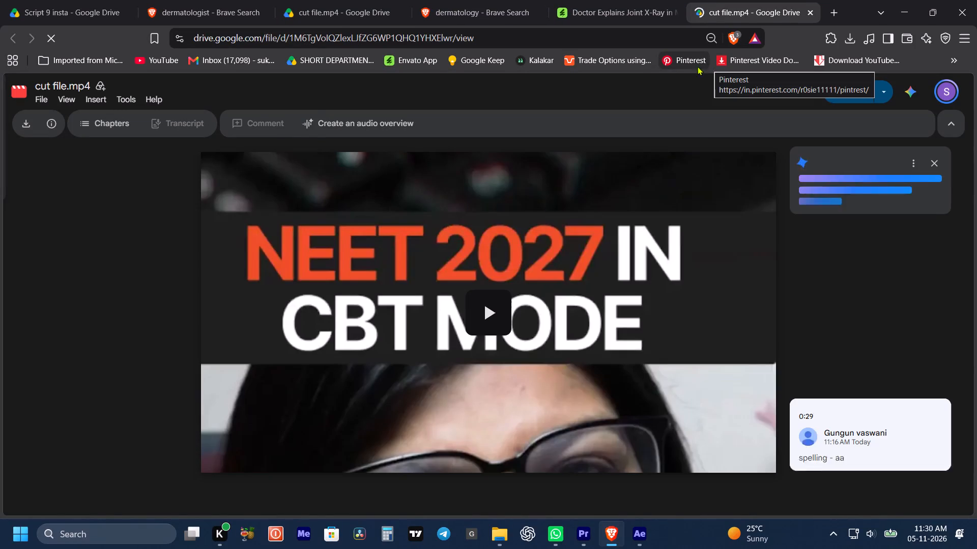
Play cut file.mp4 full screen and examine the captions and visuals in its first seven seconds, along with the reviewer's comments.
{"action": "left_click", "coordinate": [648, 156]}
{"action": "left_click", "coordinate": [573, 287]}
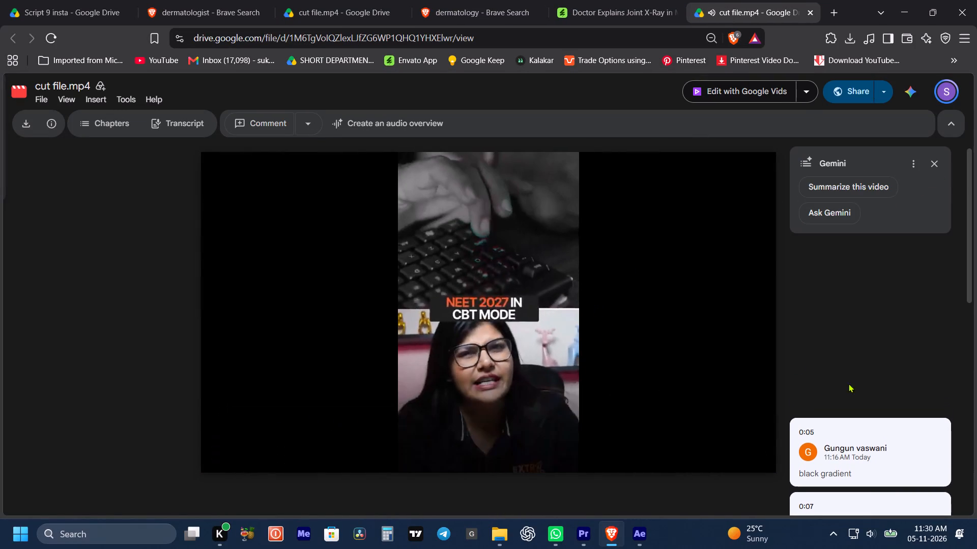
{"action": "scroll", "coordinate": [860, 393], "scroll_direction": "down", "scroll_amount": 5}
{"action": "left_click", "coordinate": [508, 299]}
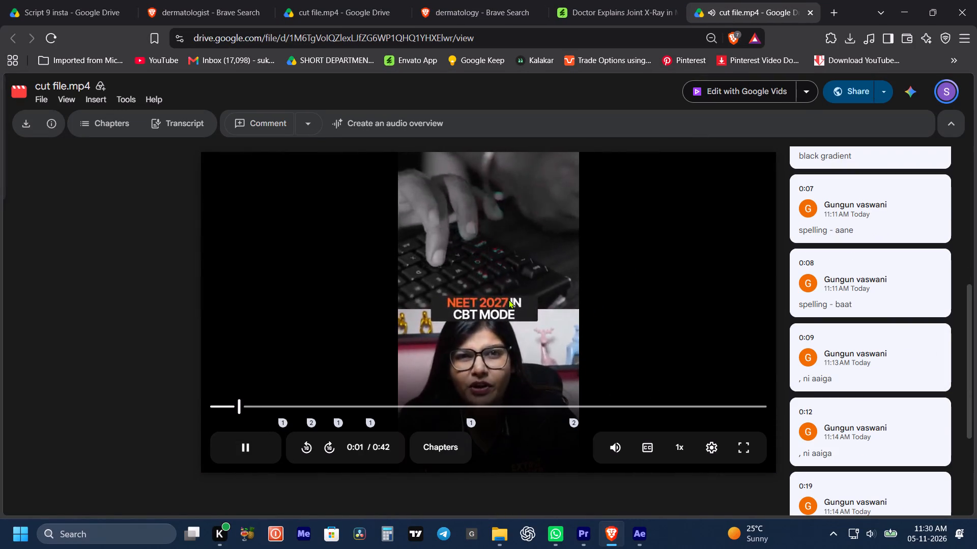
{"action": "left_click", "coordinate": [508, 299]}
{"action": "left_click", "coordinate": [508, 299]}
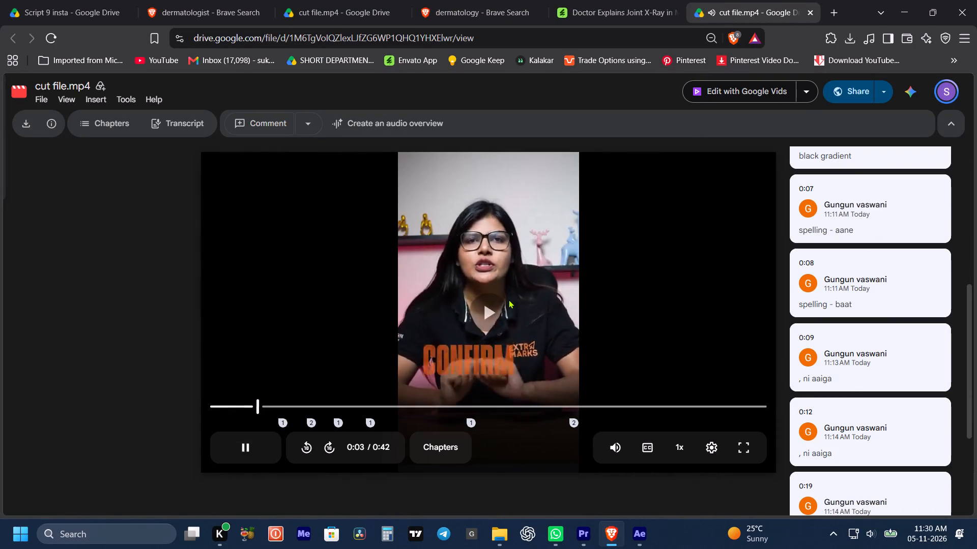
{"action": "left_click", "coordinate": [508, 299]}
{"action": "left_click", "coordinate": [508, 299]}
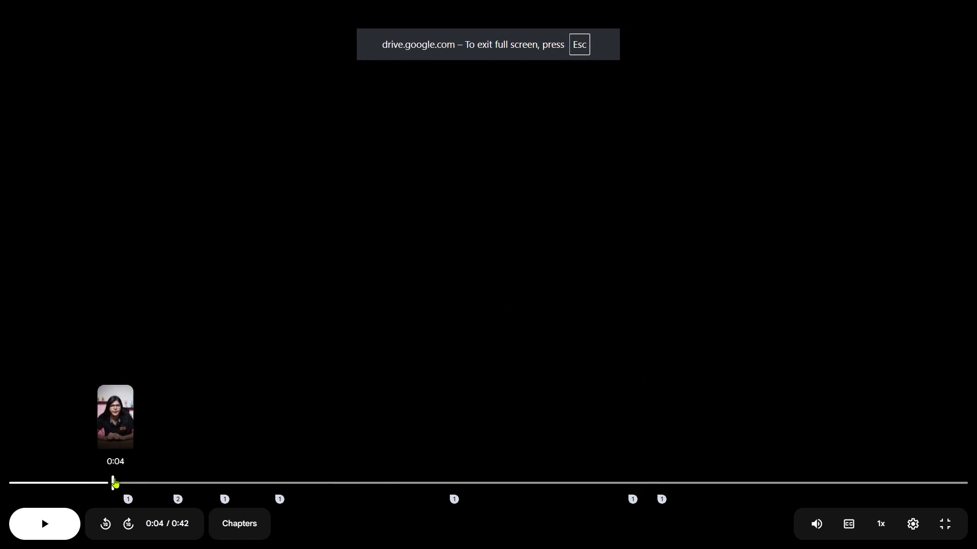
{"action": "left_click", "coordinate": [101, 478]}
{"action": "left_click", "coordinate": [92, 479]}
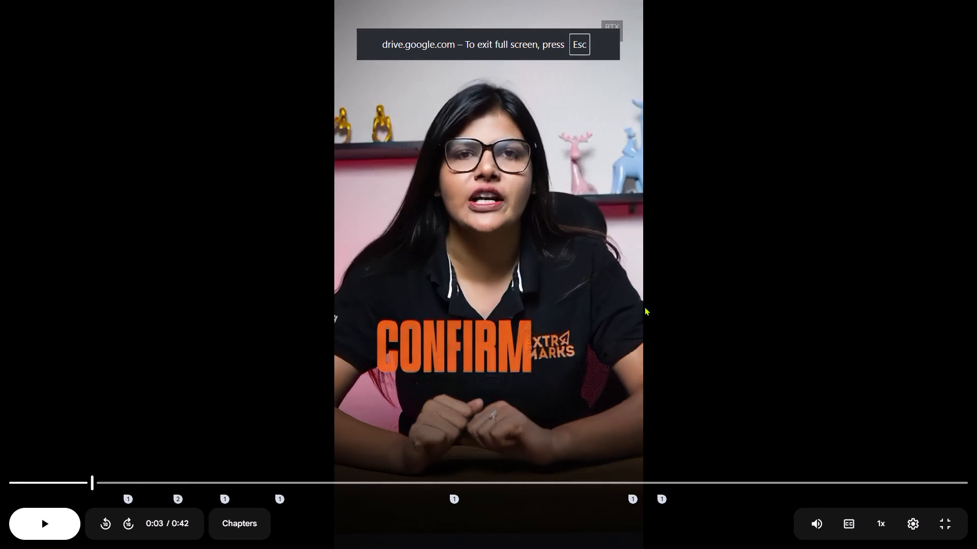
{"action": "left_click", "coordinate": [644, 307]}
{"action": "left_click", "coordinate": [644, 307]}
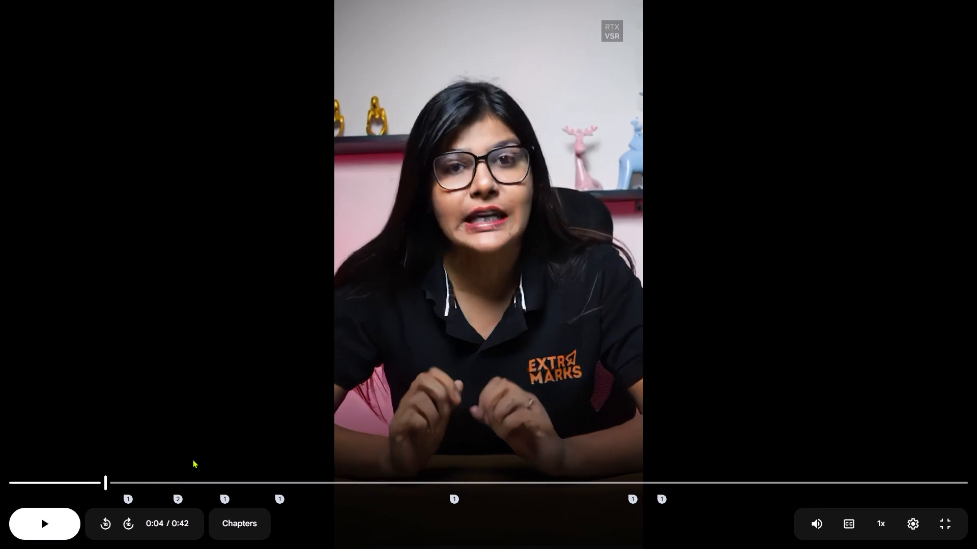
{"action": "left_click", "coordinate": [73, 478]}
{"action": "left_click", "coordinate": [503, 391]}
{"action": "left_click", "coordinate": [485, 400]}
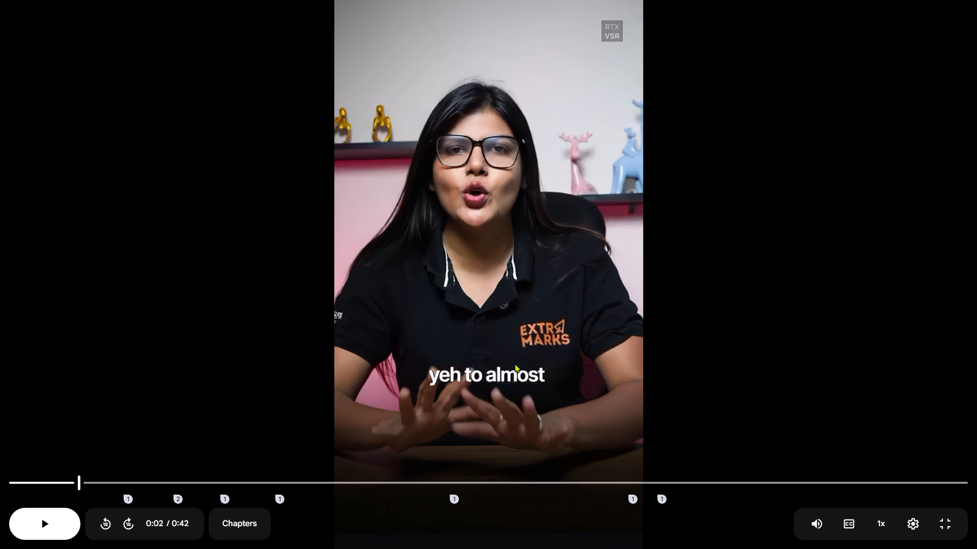
{"action": "left_click", "coordinate": [472, 383]}
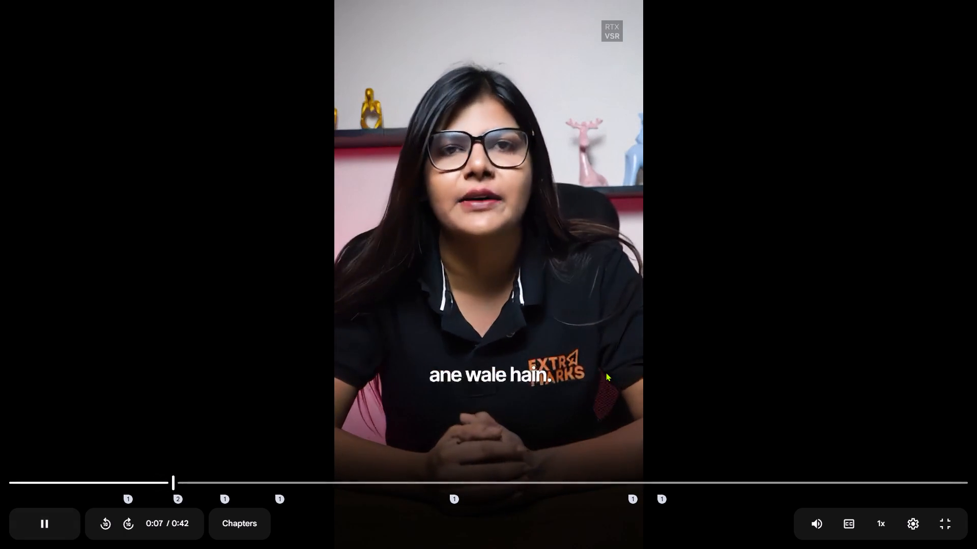
Examine the captions of cut file.mp4 from about 0:07 to 0:12, then leave full screen and dismiss the account notice.
{"action": "left_click", "coordinate": [606, 372]}
{"action": "left_click", "coordinate": [606, 372]}
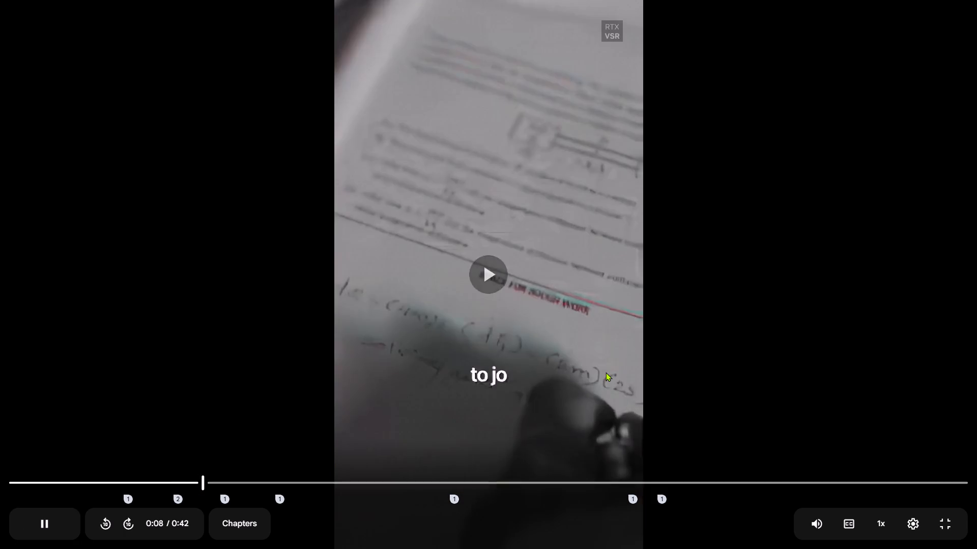
{"action": "left_click", "coordinate": [606, 372]}
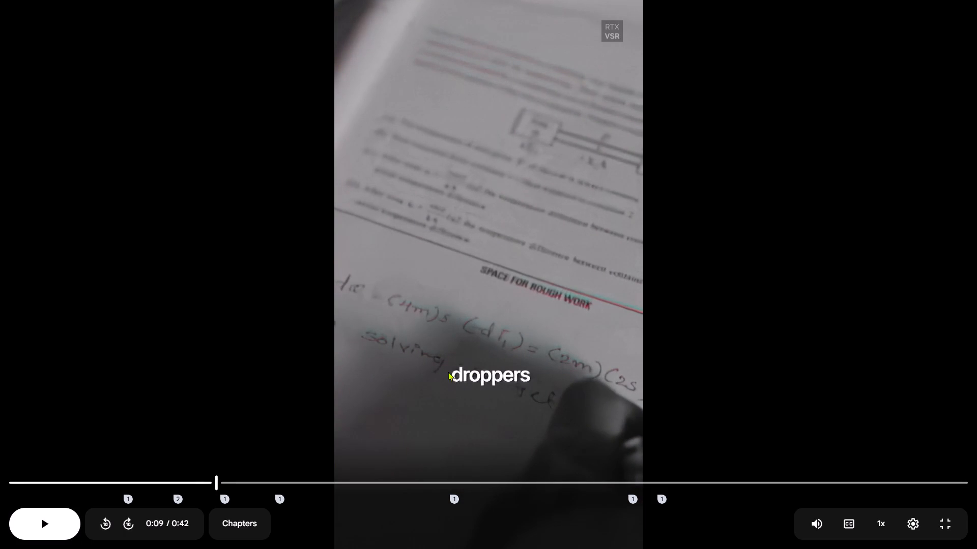
{"action": "left_click", "coordinate": [514, 306]}
{"action": "left_click", "coordinate": [573, 304]}
{"action": "left_click", "coordinate": [501, 370]}
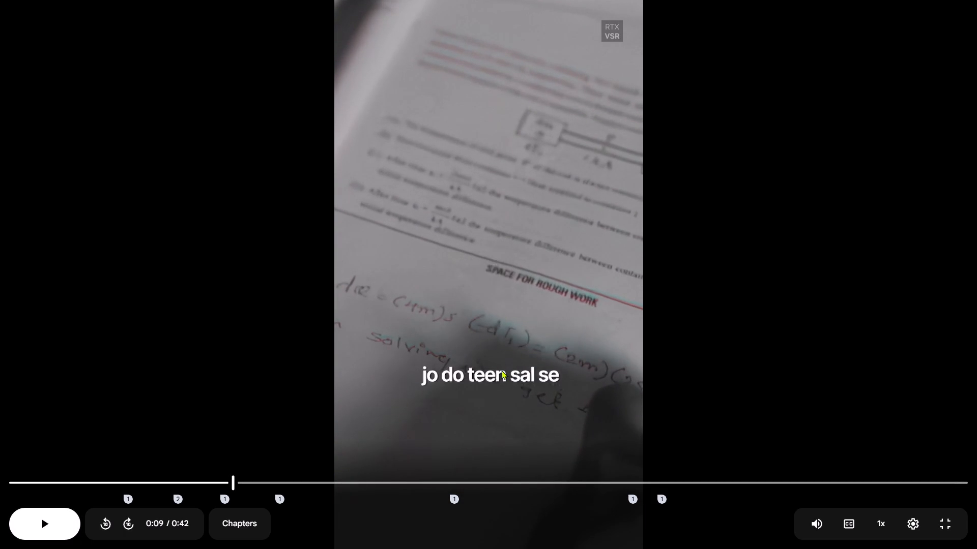
{"action": "left_click", "coordinate": [620, 360]}
{"action": "left_click", "coordinate": [586, 375]}
{"action": "left_click", "coordinate": [460, 393]}
{"action": "left_click", "coordinate": [610, 381]}
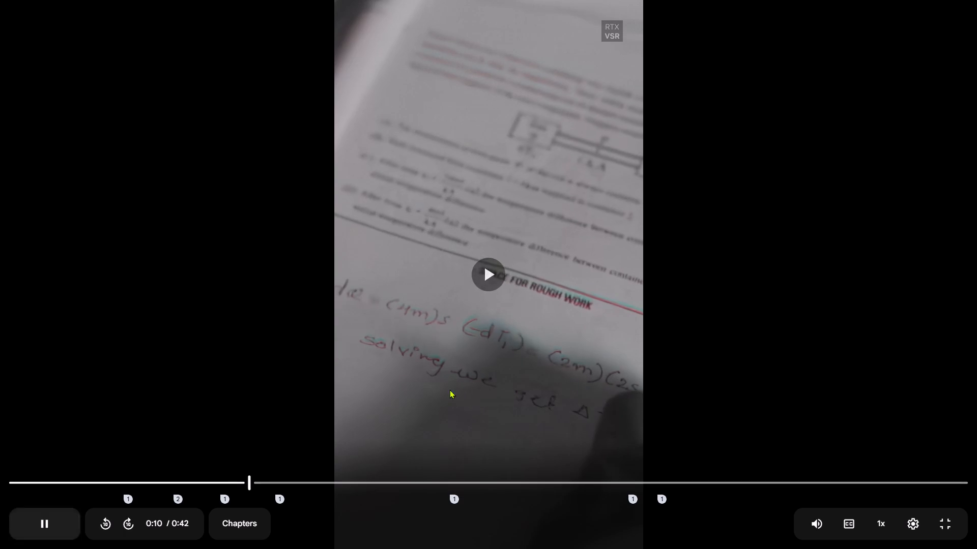
{"action": "left_click", "coordinate": [526, 376]}
{"action": "left_click", "coordinate": [519, 381]}
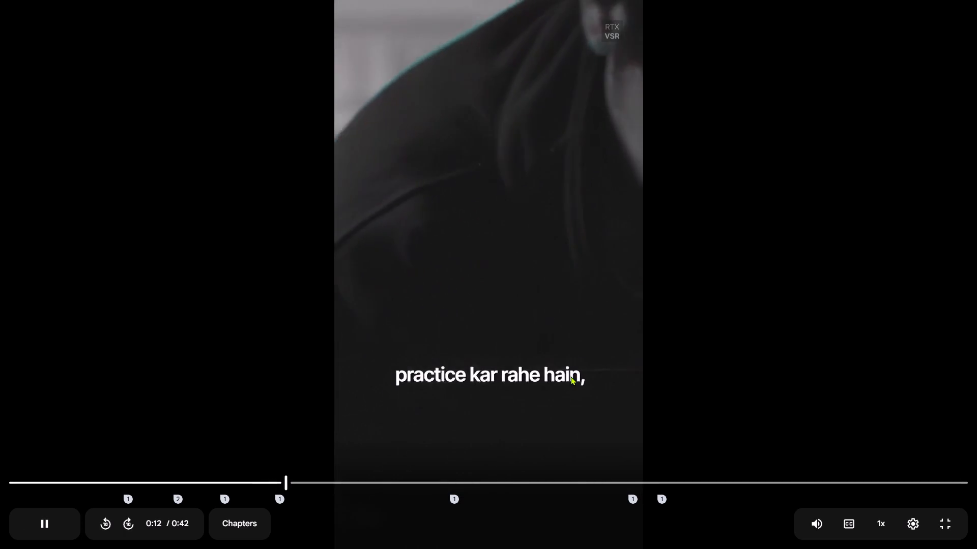
{"action": "left_click", "coordinate": [566, 375]}
{"action": "left_click", "coordinate": [954, 518]}
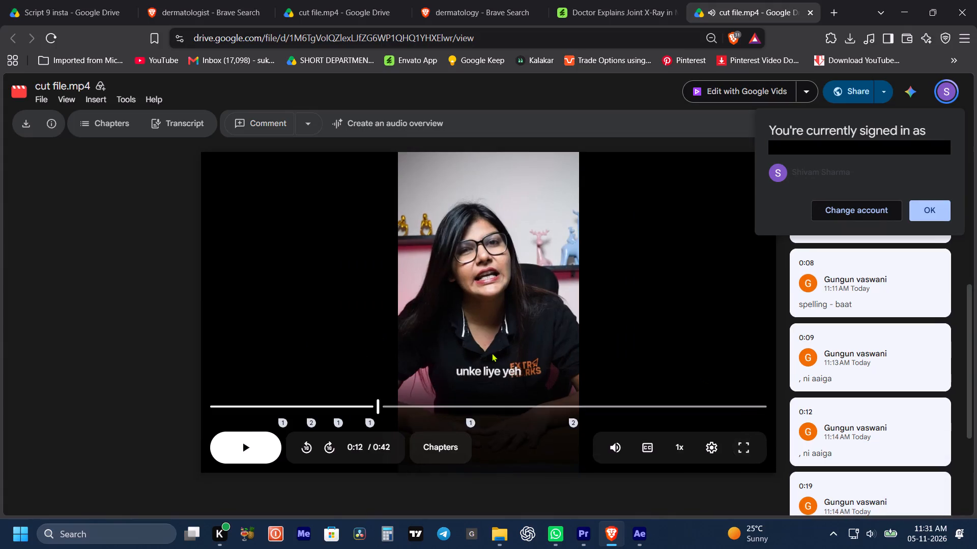
{"action": "scroll", "coordinate": [492, 353], "scroll_direction": "down", "scroll_amount": 1}
{"action": "left_click", "coordinate": [944, 208]}
{"action": "scroll", "coordinate": [650, 477], "scroll_direction": "down", "scroll_amount": 1}
Switch to After Effects and save the nachiket x dr prerna s2 project.
{"action": "left_click_drag", "start_coordinate": [630, 527], "coordinate": [635, 527]}
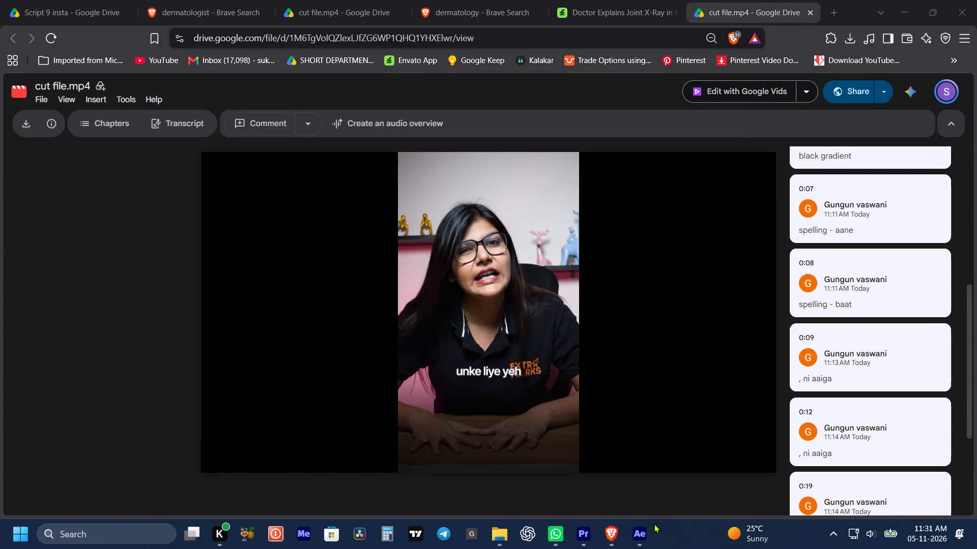
{"action": "left_click_drag", "start_coordinate": [652, 525], "coordinate": [646, 527]}
{"action": "left_click", "coordinate": [643, 529]}
{"action": "key", "text": "ctrl+s"}
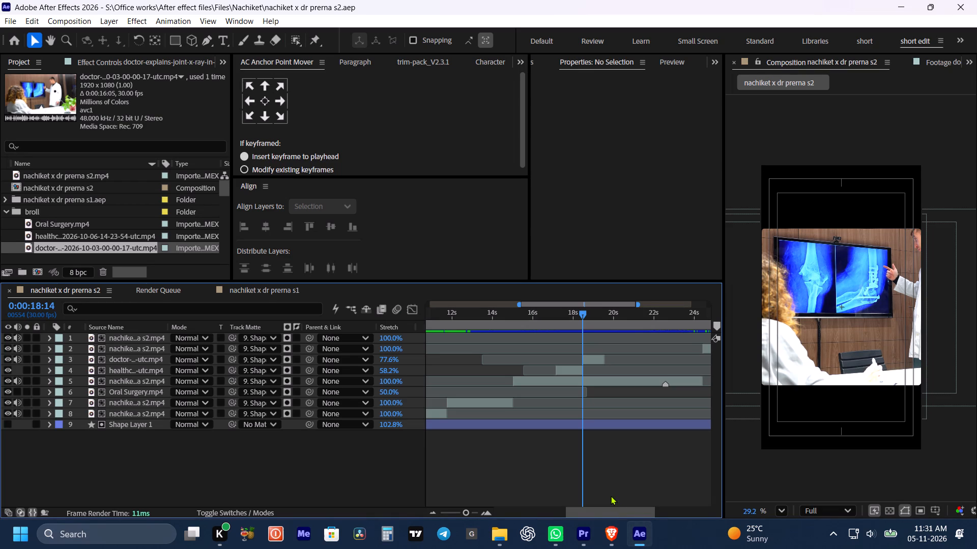
Preview the dermatology and joint X-ray b-roll in the composition from 0:00:17:13 to check its timing against the interview.
{"action": "key", "text": "space"}
{"action": "key", "text": "space"}
{"action": "key", "text": "space"}
{"action": "key", "text": "space"}
{"action": "key", "text": "space"}
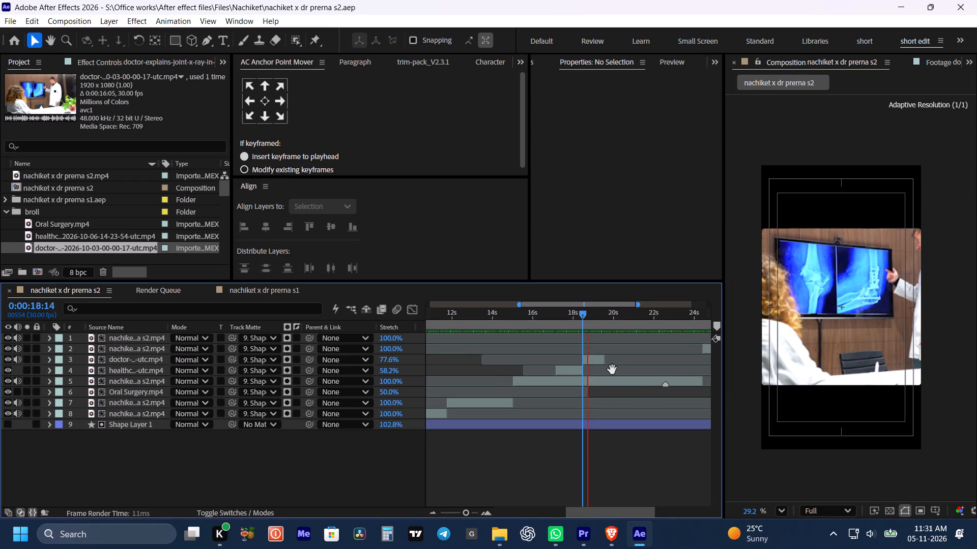
{"action": "left_click_drag", "start_coordinate": [615, 363], "coordinate": [591, 364]}
{"action": "key", "text": "space"}
{"action": "left_click_drag", "start_coordinate": [548, 310], "coordinate": [539, 312]}
{"action": "key", "text": "space"}
{"action": "key", "text": "space"}
{"action": "left_click_drag", "start_coordinate": [591, 433], "coordinate": [572, 434]}
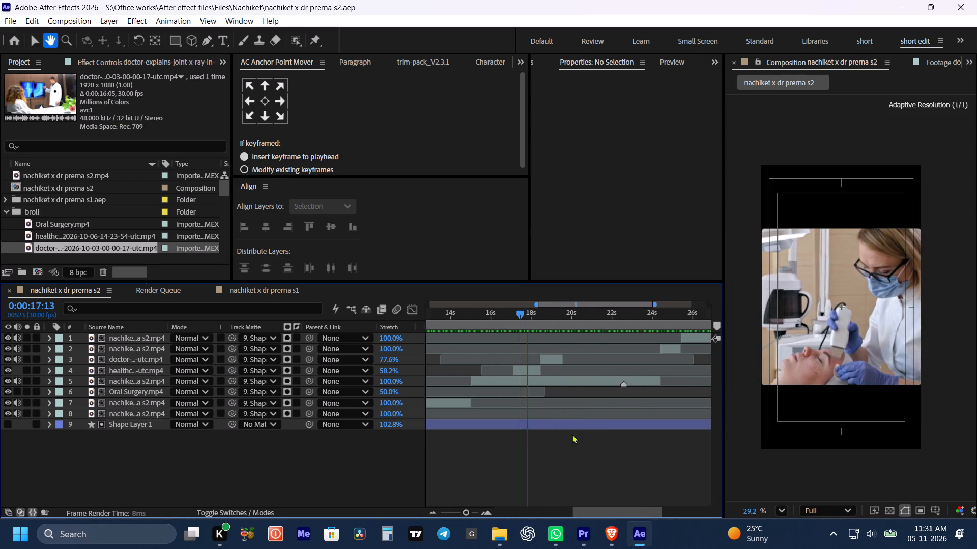
{"action": "key", "text": "space"}
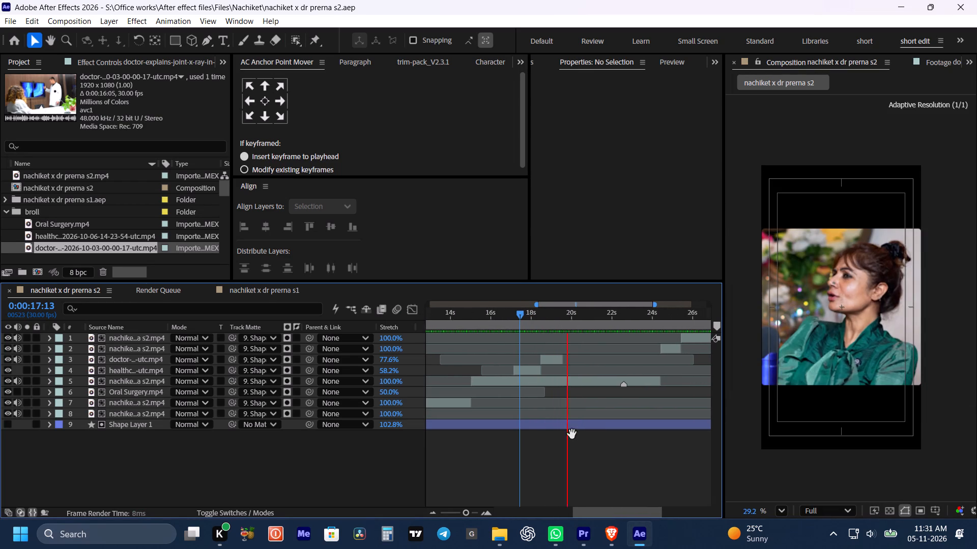
Switch to Brave, close the joint X-ray clip's page on Envato and search the stock videos for "rediology".
{"action": "left_click", "coordinate": [614, 527]}
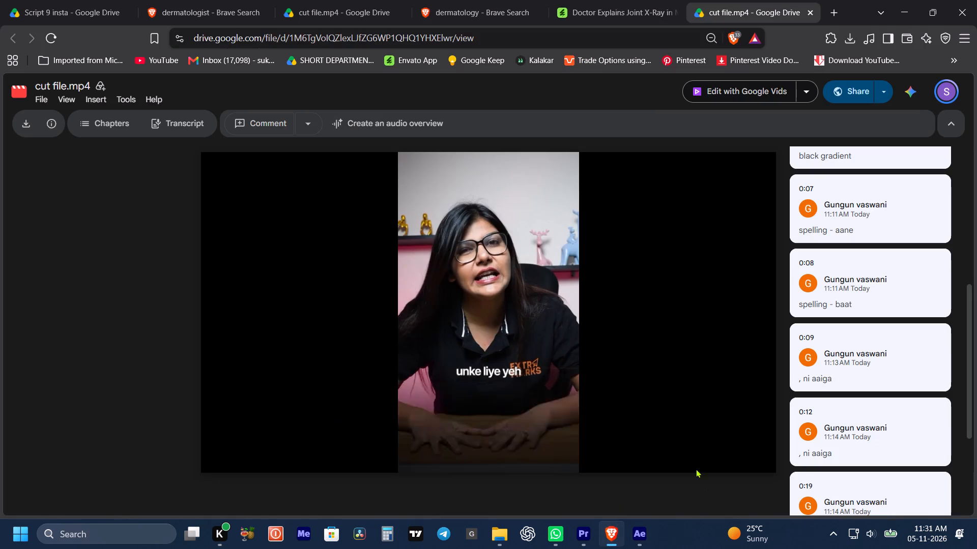
{"action": "left_click", "coordinate": [583, 13]}
{"action": "left_click_drag", "start_coordinate": [77, 104], "coordinate": [84, 104]}
{"action": "left_click", "coordinate": [109, 104]}
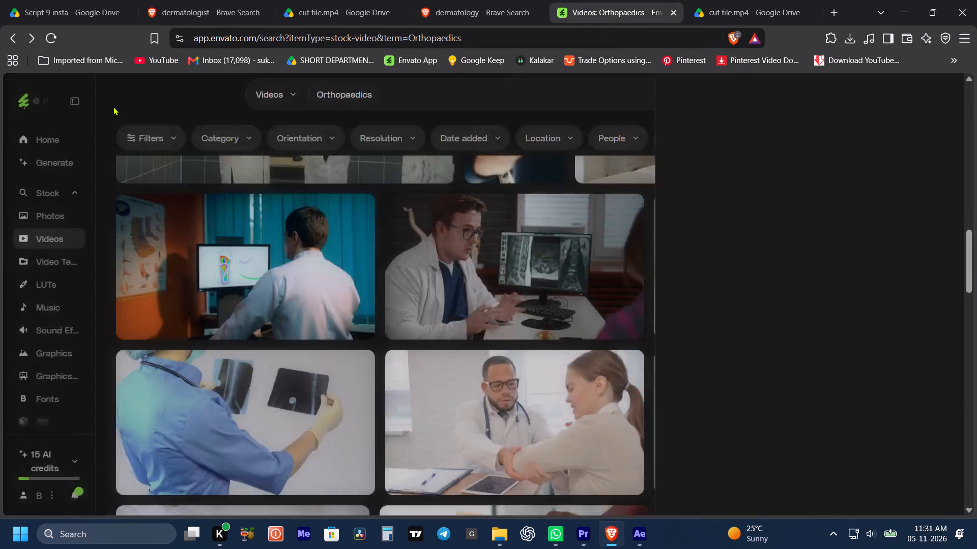
{"action": "left_click_drag", "start_coordinate": [425, 94], "coordinate": [330, 97]}
{"action": "type", "text": "rediology"}
{"action": "key", "text": "Return"}
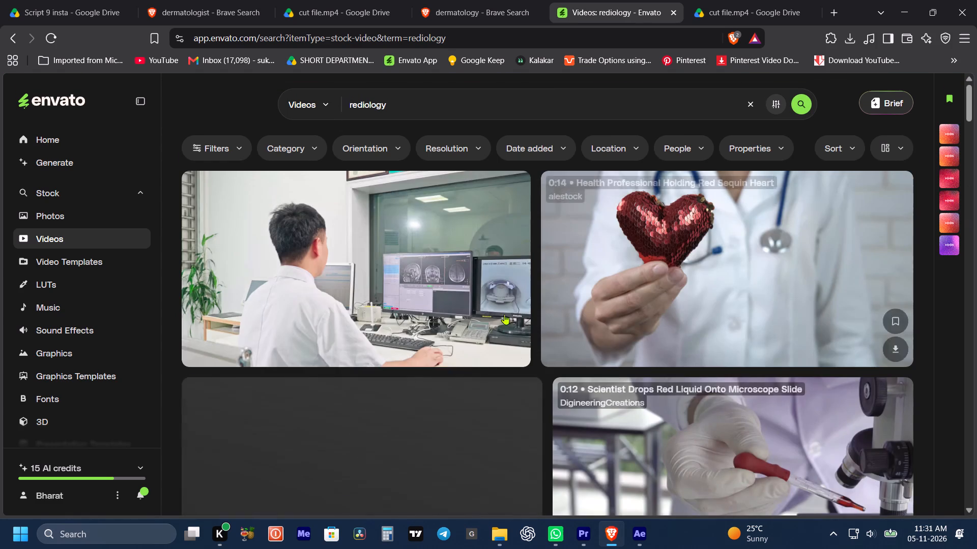
Look through the Envato video results for a clip suitable as radiology b-roll.
{"action": "scroll", "coordinate": [650, 349], "scroll_direction": "down", "scroll_amount": 3}
{"action": "scroll", "coordinate": [702, 414], "scroll_direction": "down", "scroll_amount": 4}
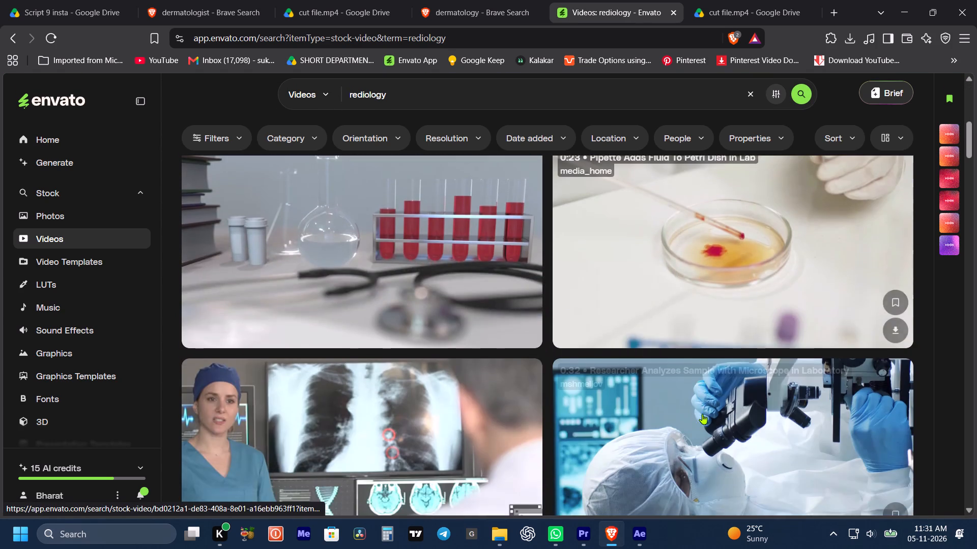
{"action": "scroll", "coordinate": [749, 380], "scroll_direction": "down", "scroll_amount": 3}
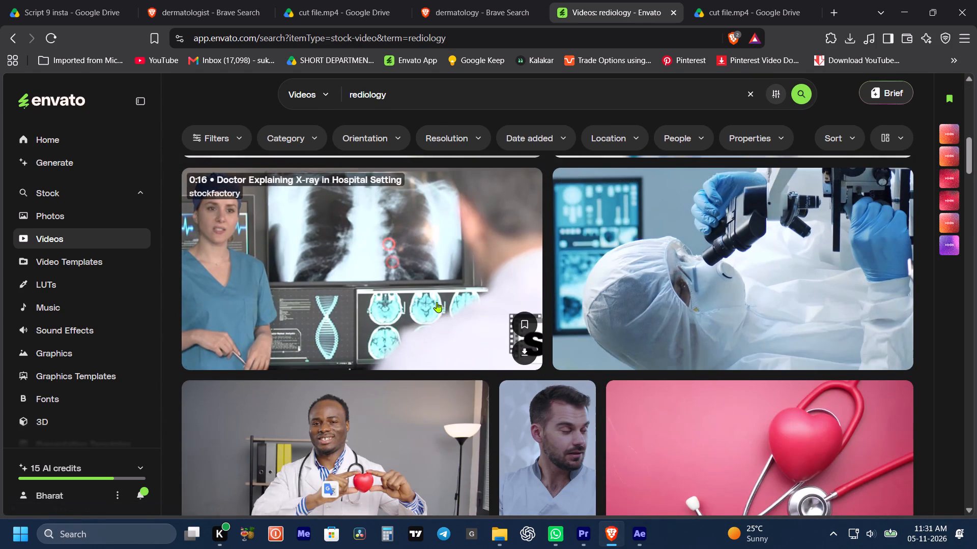
{"action": "scroll", "coordinate": [445, 306], "scroll_direction": "down", "scroll_amount": 2}
{"action": "scroll", "coordinate": [511, 327], "scroll_direction": "down", "scroll_amount": 3}
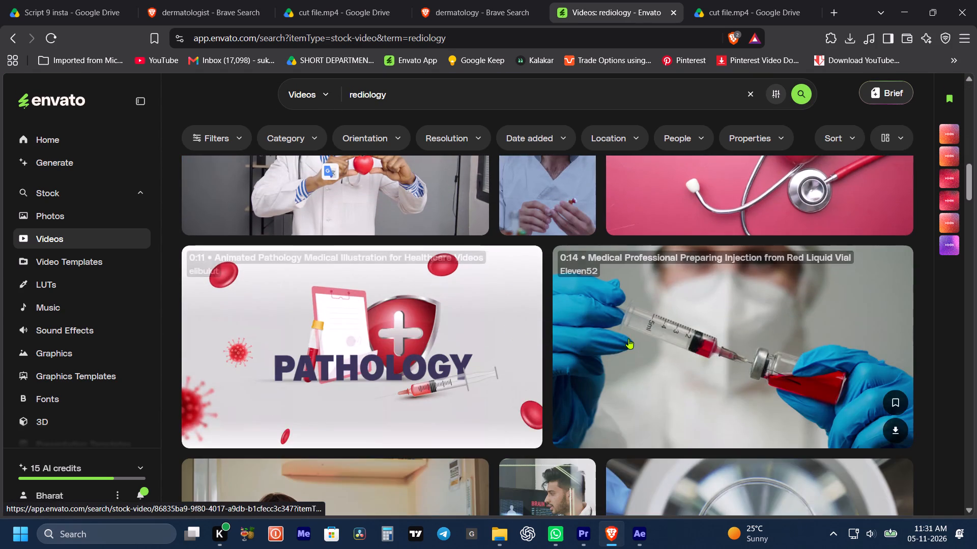
{"action": "scroll", "coordinate": [628, 339], "scroll_direction": "down", "scroll_amount": 5}
{"action": "scroll", "coordinate": [464, 303], "scroll_direction": "down", "scroll_amount": 4}
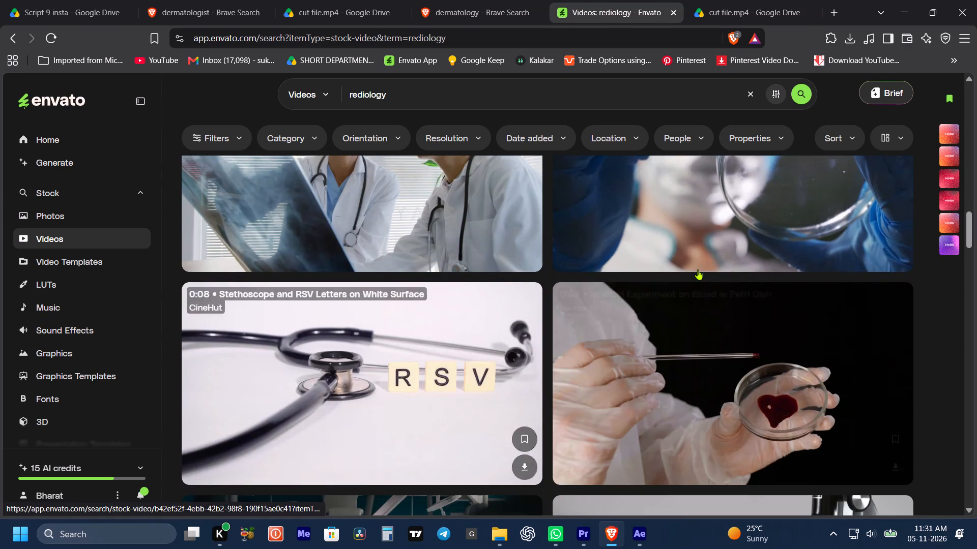
{"action": "scroll", "coordinate": [698, 284], "scroll_direction": "up", "scroll_amount": 3}
{"action": "scroll", "coordinate": [741, 298], "scroll_direction": "up", "scroll_amount": 8}
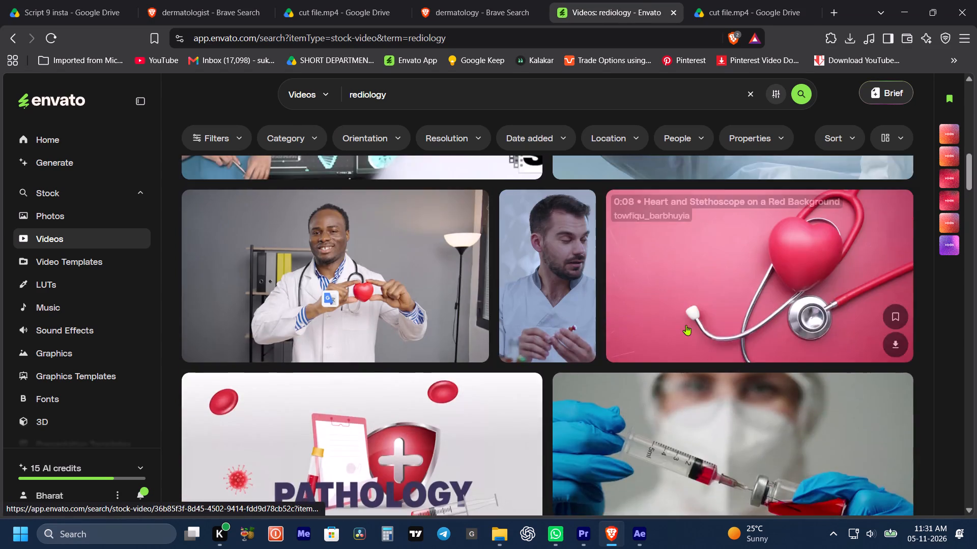
{"action": "scroll", "coordinate": [680, 325], "scroll_direction": "up", "scroll_amount": 10}
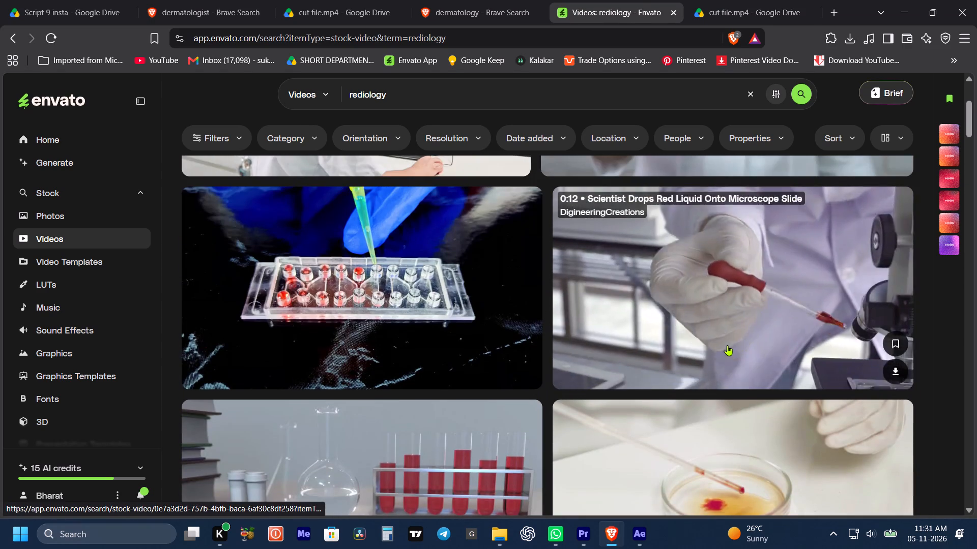
{"action": "scroll", "coordinate": [727, 346], "scroll_direction": "up", "scroll_amount": 8}
{"action": "scroll", "coordinate": [382, 283], "scroll_direction": "down", "scroll_amount": 4}
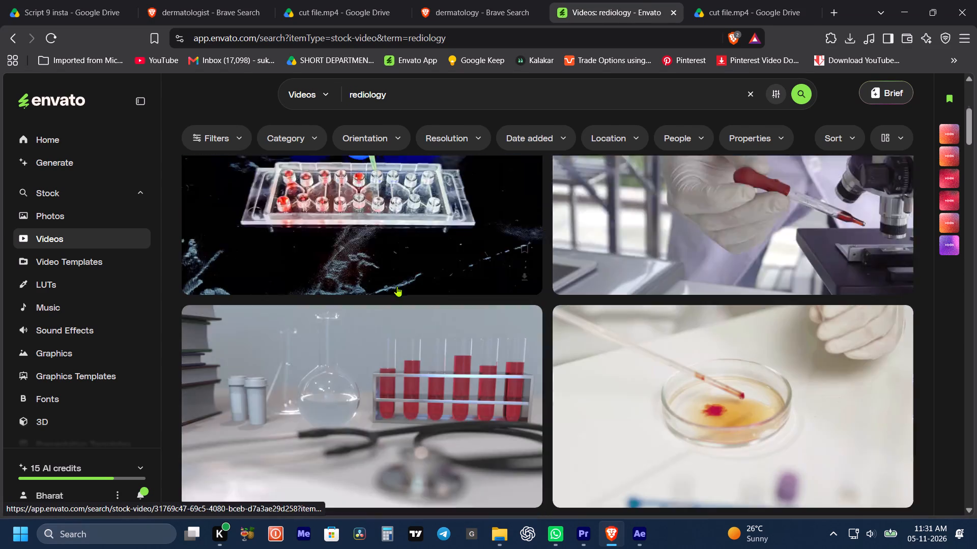
{"action": "scroll", "coordinate": [397, 286], "scroll_direction": "down", "scroll_amount": 20}
{"action": "scroll", "coordinate": [415, 301], "scroll_direction": "down", "scroll_amount": 7}
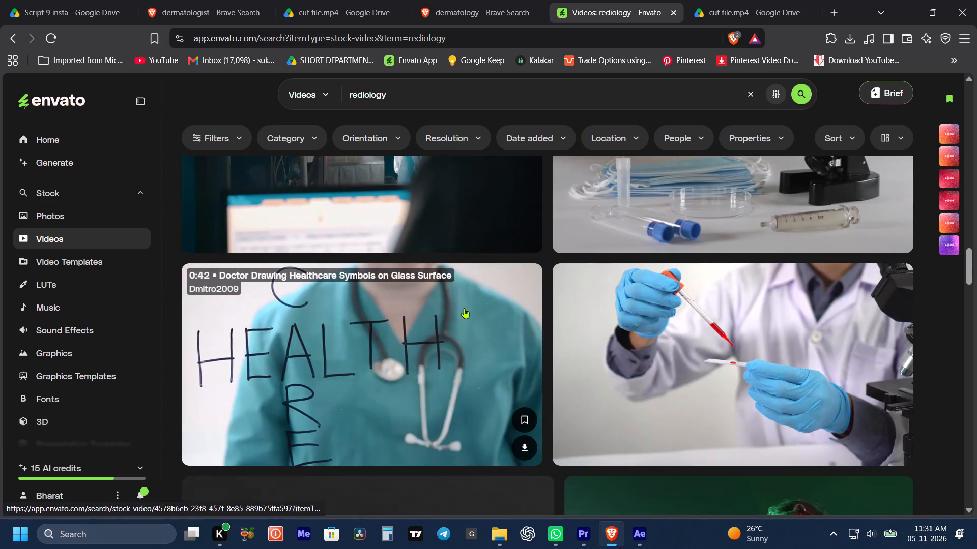
{"action": "scroll", "coordinate": [465, 309], "scroll_direction": "down", "scroll_amount": 6}
{"action": "scroll", "coordinate": [659, 283], "scroll_direction": "down", "scroll_amount": 6}
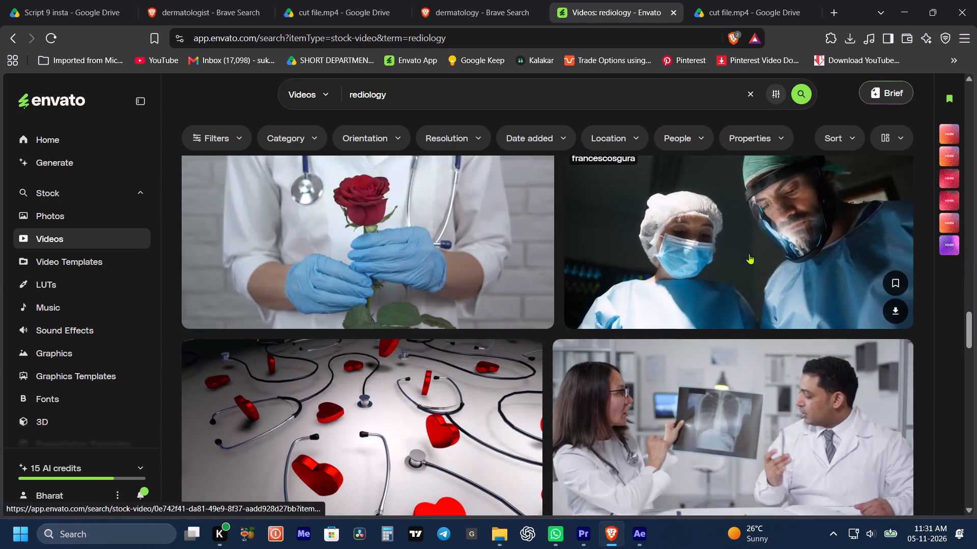
{"action": "scroll", "coordinate": [749, 254], "scroll_direction": "down", "scroll_amount": 5}
{"action": "scroll", "coordinate": [701, 303], "scroll_direction": "up", "scroll_amount": 5}
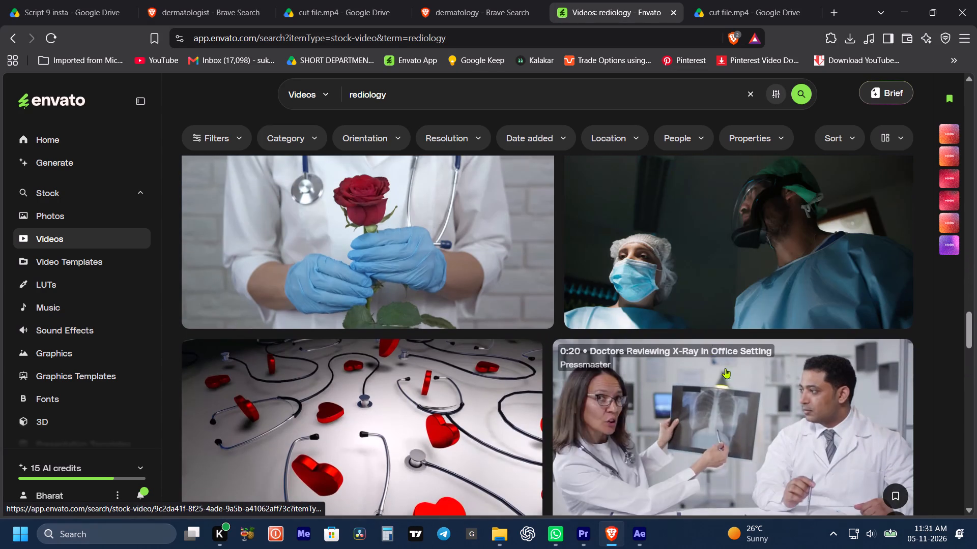
Download the "Doctors Reviewing X-Ray in Office Setting" clip in 1080P to the video Assits folder, copying its file name.
{"action": "left_click", "coordinate": [714, 432]}
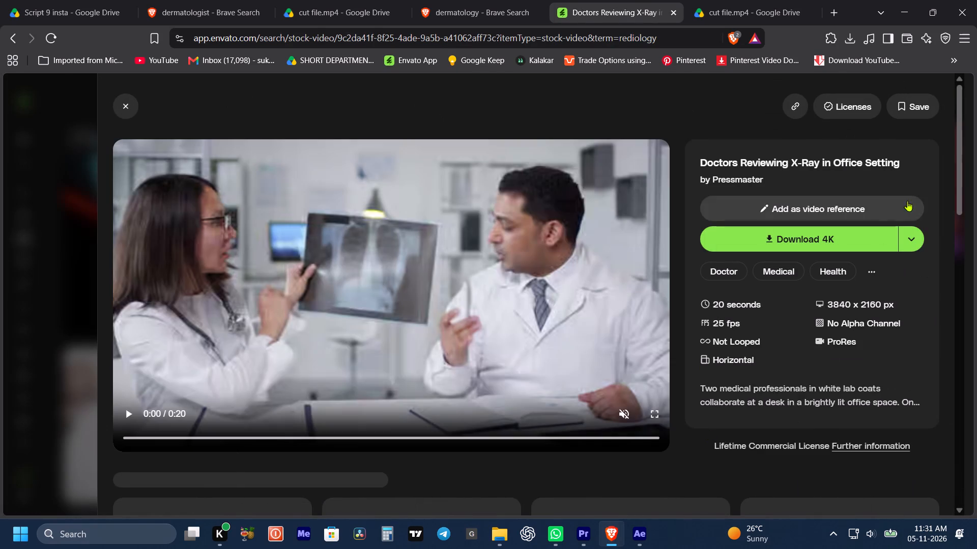
{"action": "left_click", "coordinate": [916, 238]}
{"action": "left_click", "coordinate": [870, 299]}
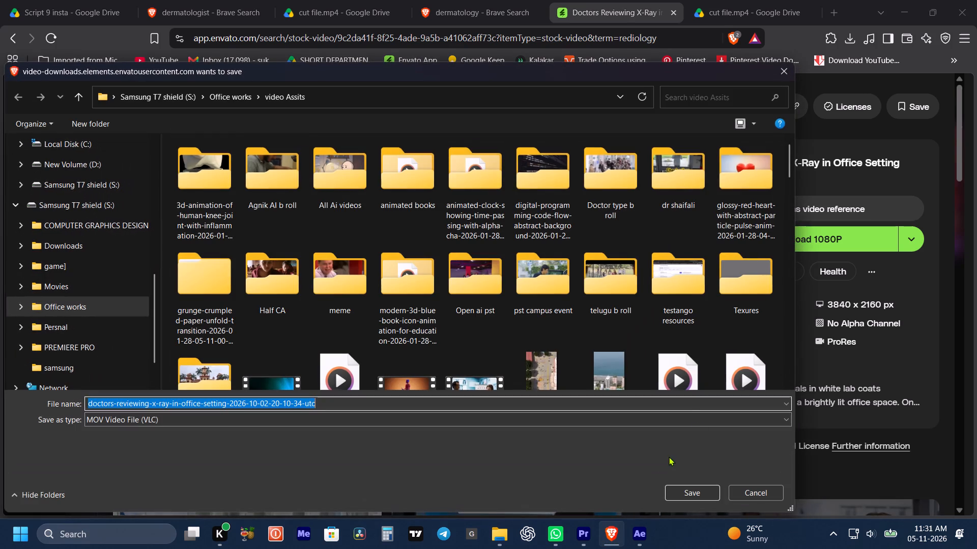
{"action": "key", "text": "ctrl+c"}
{"action": "key", "text": "ctrl+c"}
{"action": "left_click", "coordinate": [720, 487]}
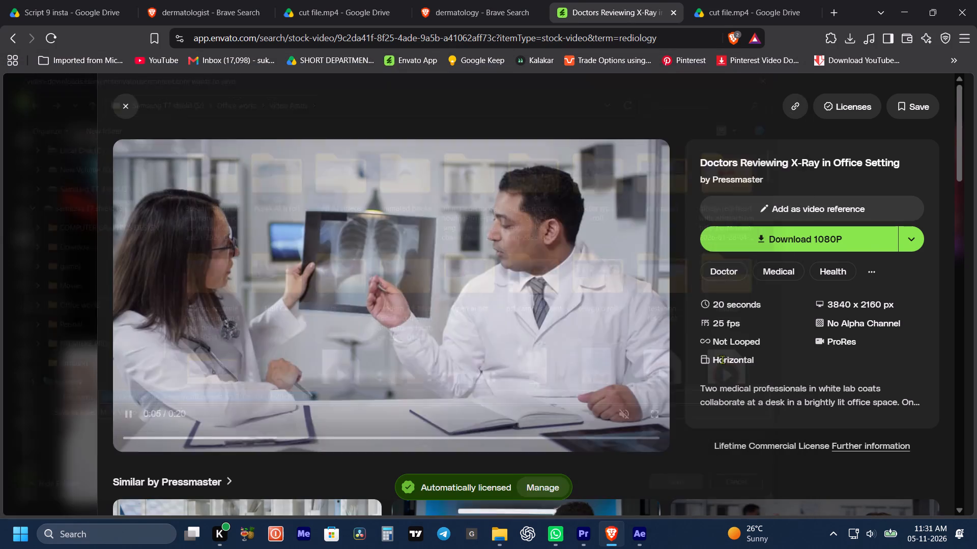
Import the downloaded doctors-reviewing-x-ray clip into the broll folder of the After Effects project.
{"action": "left_click_drag", "start_coordinate": [695, 77], "coordinate": [148, 208]}
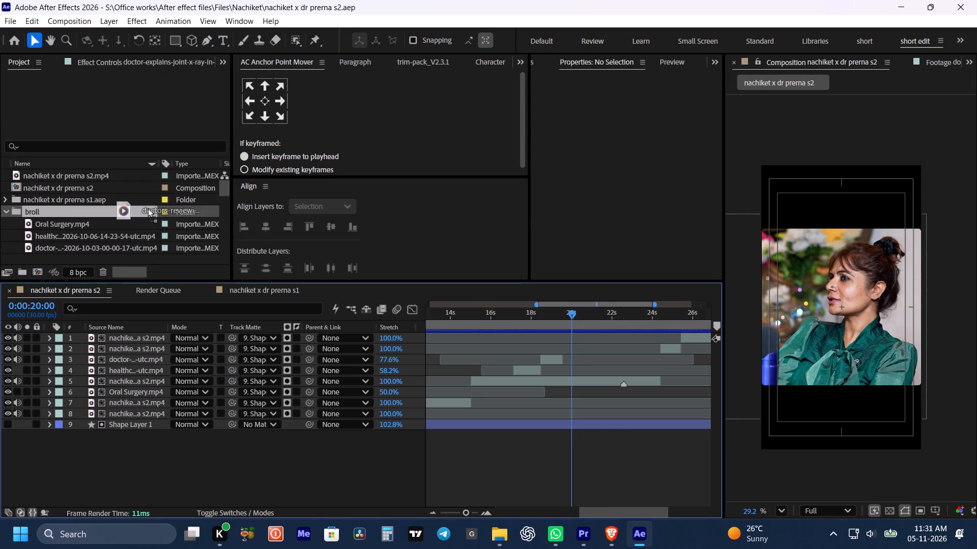
{"action": "left_click_drag", "start_coordinate": [148, 208], "coordinate": [137, 222]}
Open the doctors-reviewing-x-ray footage and set its in point to 0:00:06:07 and out point to 0:00:10:15.
{"action": "double_click", "coordinate": [94, 248]}
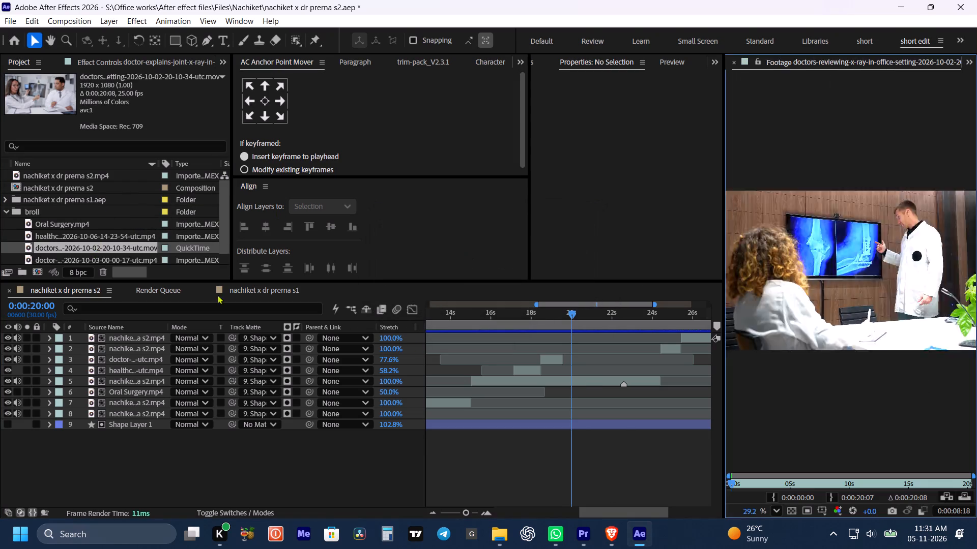
{"action": "key", "text": "grave"}
{"action": "left_click_drag", "start_coordinate": [96, 479], "coordinate": [305, 498]}
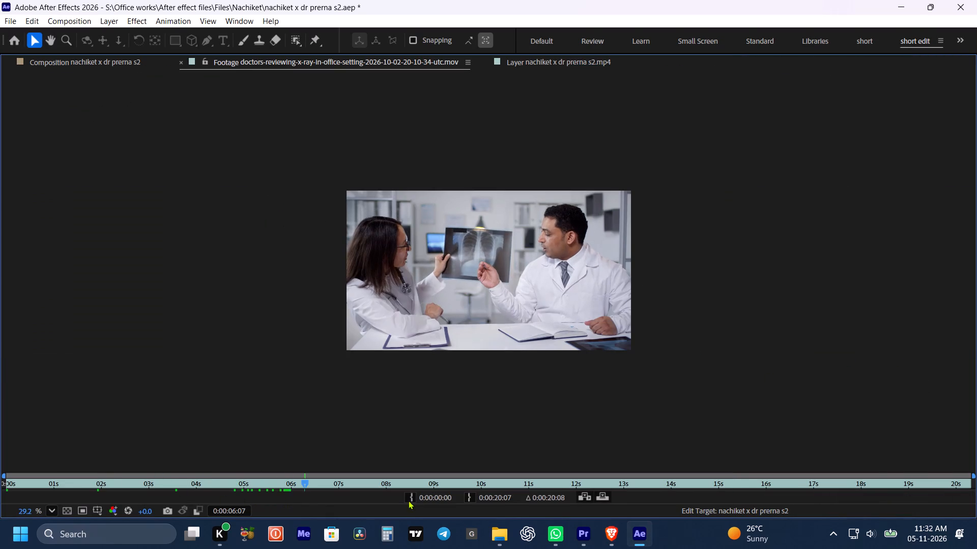
{"action": "left_click", "coordinate": [415, 497]}
{"action": "left_click_drag", "start_coordinate": [322, 485], "coordinate": [513, 496]}
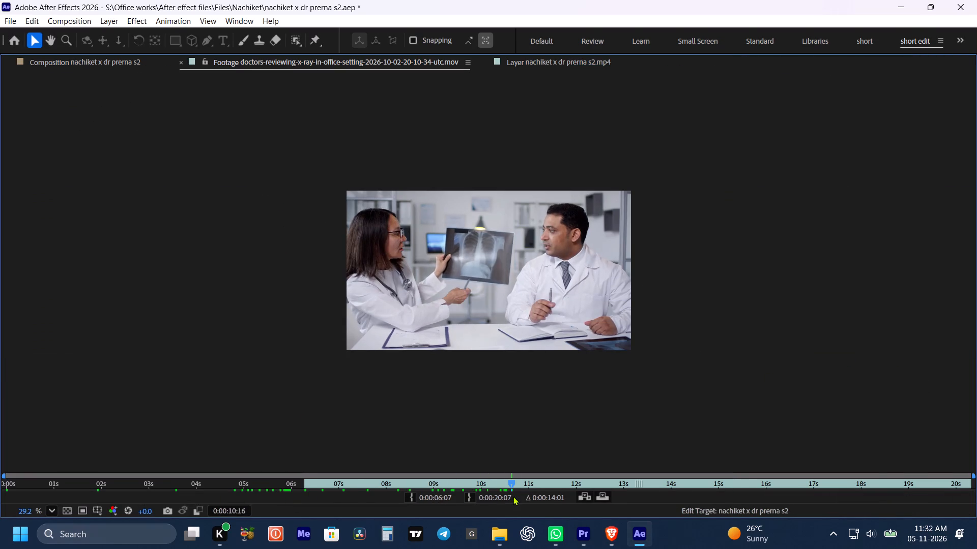
{"action": "left_click_drag", "start_coordinate": [513, 496], "coordinate": [508, 496]}
{"action": "left_click", "coordinate": [470, 497]}
{"action": "key", "text": "grave"}
Place the trimmed doctors-reviewing-x-ray clip in the composition directly above the joint X-ray layer, starting where that clip ends.
{"action": "left_click_drag", "start_coordinate": [34, 246], "coordinate": [325, 260]}
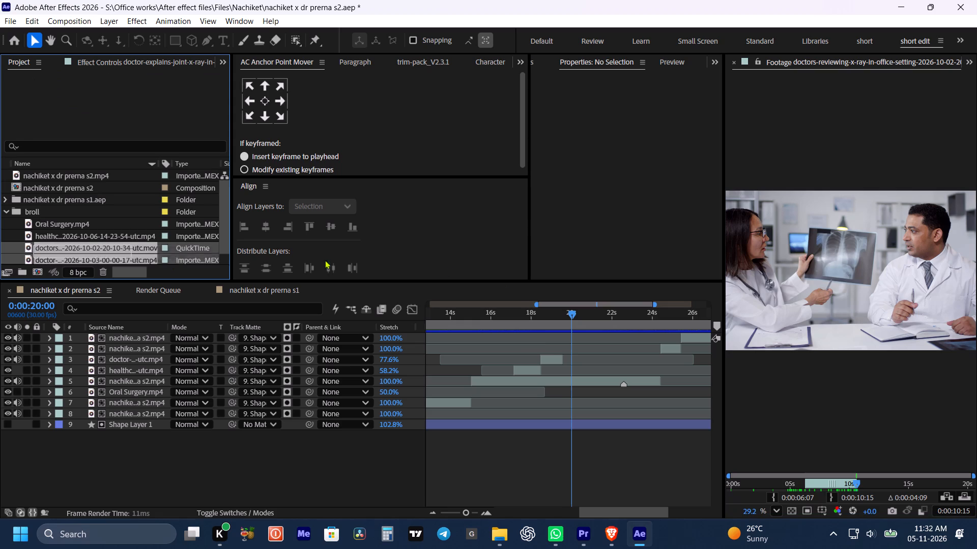
{"action": "left_click_drag", "start_coordinate": [325, 260], "coordinate": [167, 226]}
{"action": "left_click", "coordinate": [87, 248]}
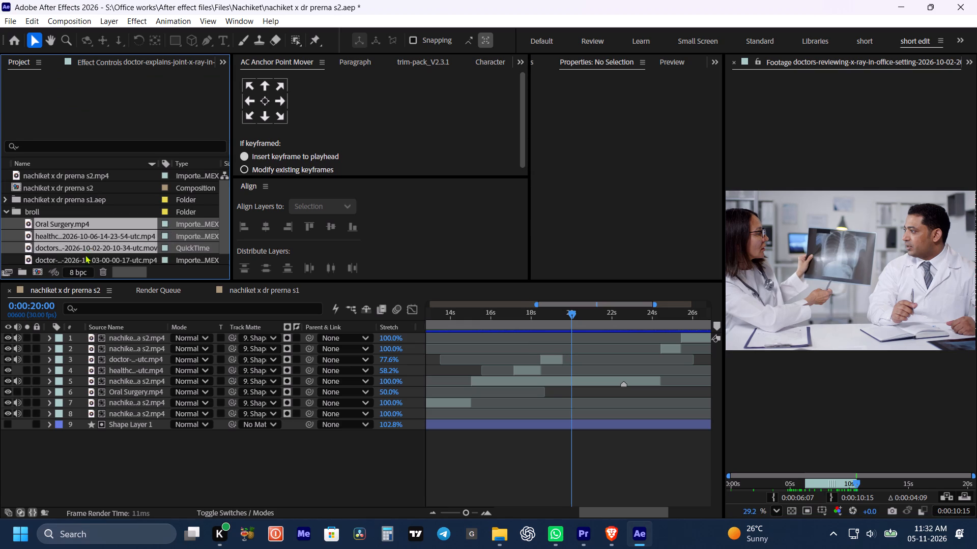
{"action": "left_click", "coordinate": [85, 255]}
{"action": "left_click_drag", "start_coordinate": [88, 249], "coordinate": [566, 354]}
{"action": "left_click_drag", "start_coordinate": [579, 357], "coordinate": [573, 359], "text": "shift"}
Time-stretch the doctors-reviewing-x-ray layer to 38.9%.
{"action": "left_click_drag", "start_coordinate": [646, 359], "coordinate": [592, 361], "text": "alt"}
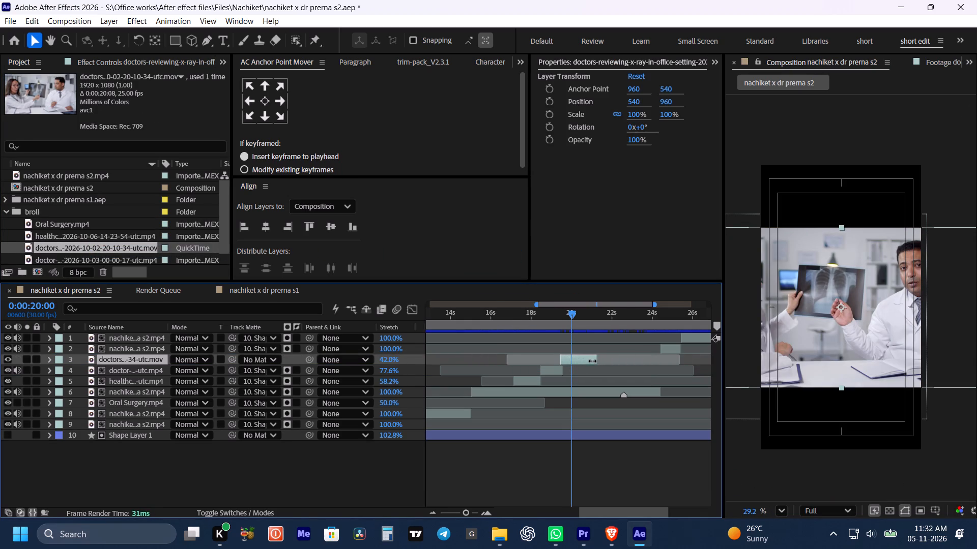
{"action": "left_click_drag", "start_coordinate": [592, 361], "coordinate": [591, 361], "text": "alt"}
{"action": "left_click", "coordinate": [587, 361]}
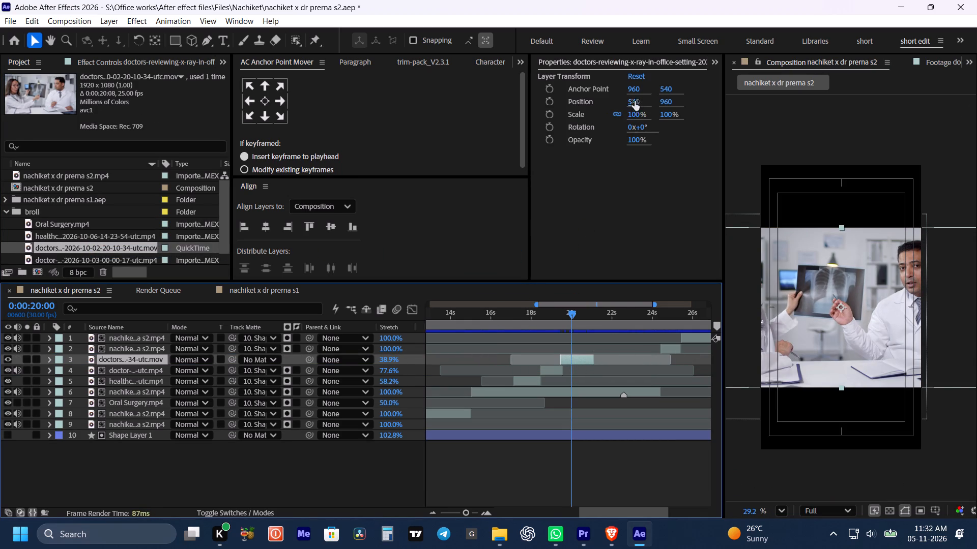
Set the doctors-reviewing-x-ray layer's X position to 674 to reframe the shot.
{"action": "left_click_drag", "start_coordinate": [635, 101], "coordinate": [727, 104]}
Assign Shape Layer 1 as the doctors-reviewing-x-ray layer's track matte and save the project.
{"action": "left_click", "coordinate": [251, 357]}
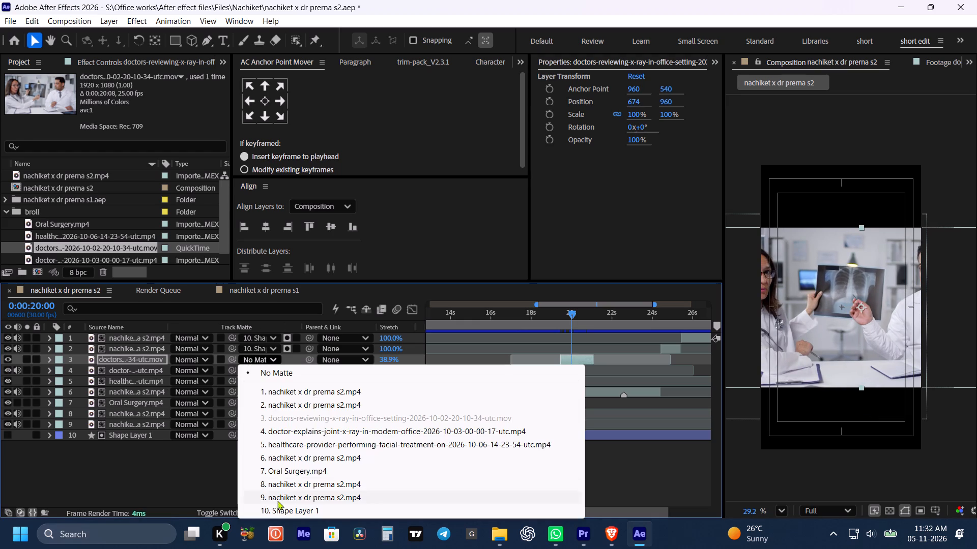
{"action": "left_click", "coordinate": [279, 508]}
{"action": "key", "text": "ctrl+s"}
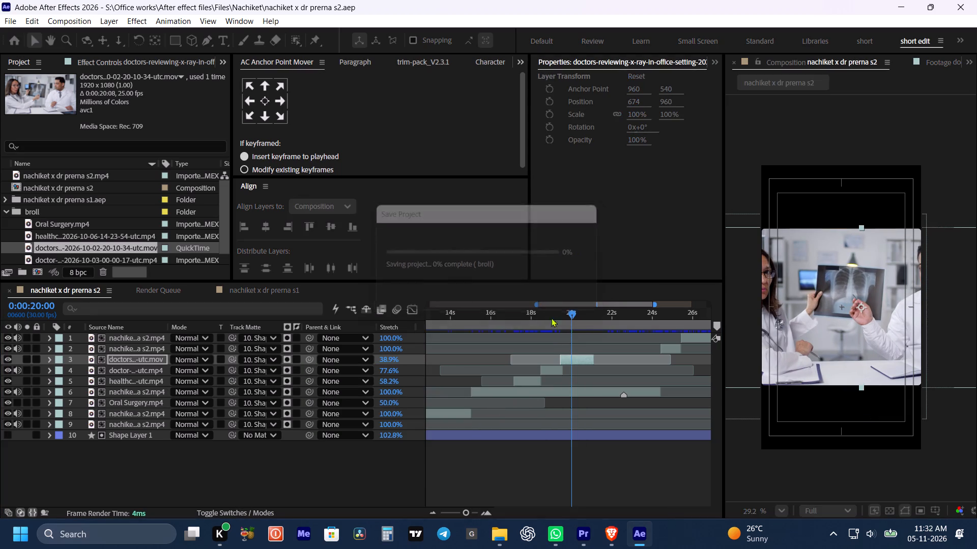
Preview from 0:00:18:29 and shift the doctors-reviewing-x-ray clip slightly later so it starts exactly where the joint X-ray clip ends.
{"action": "left_click_drag", "start_coordinate": [558, 309], "coordinate": [551, 309]}
{"action": "key", "text": "space"}
{"action": "scroll", "coordinate": [581, 365], "scroll_direction": "up", "scroll_amount": 1, "text": "alt"}
{"action": "key", "text": "space"}
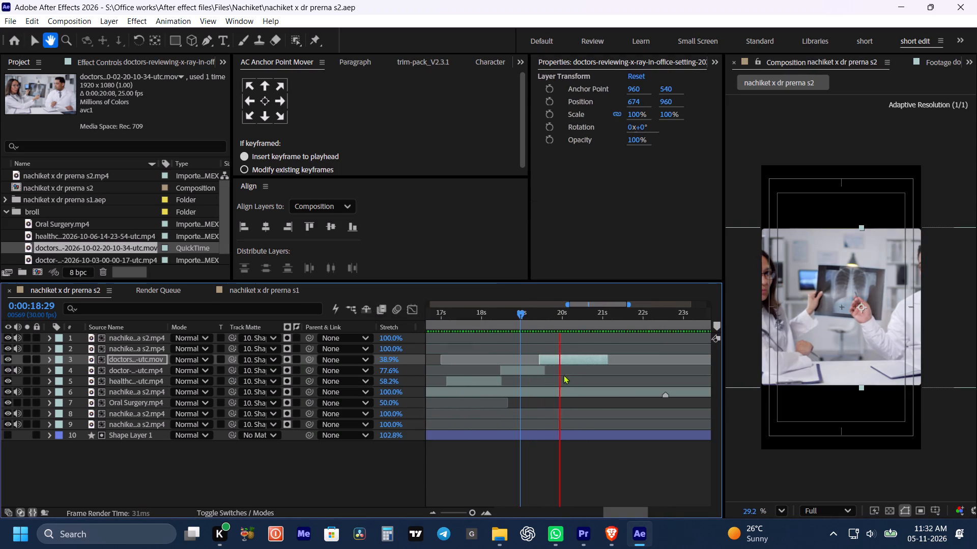
{"action": "left_click_drag", "start_coordinate": [550, 360], "coordinate": [555, 360]}
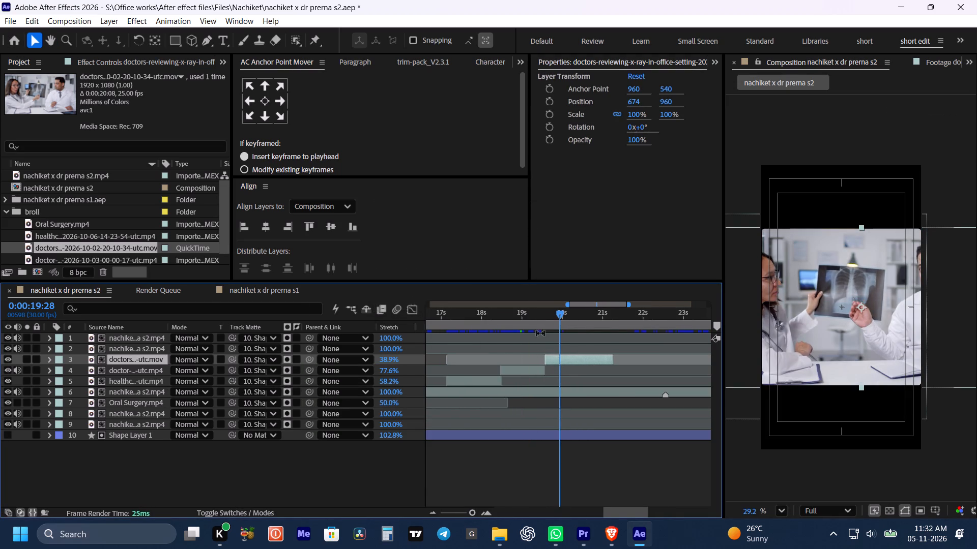
Preview from 0:00:19:06 and trim the end of the doctors-reviewing-x-ray clip to about 0:00:20:25.
{"action": "left_click", "coordinate": [531, 316]}
{"action": "key", "text": "space"}
{"action": "scroll", "coordinate": [566, 356], "scroll_direction": "down", "scroll_amount": 1, "text": "alt"}
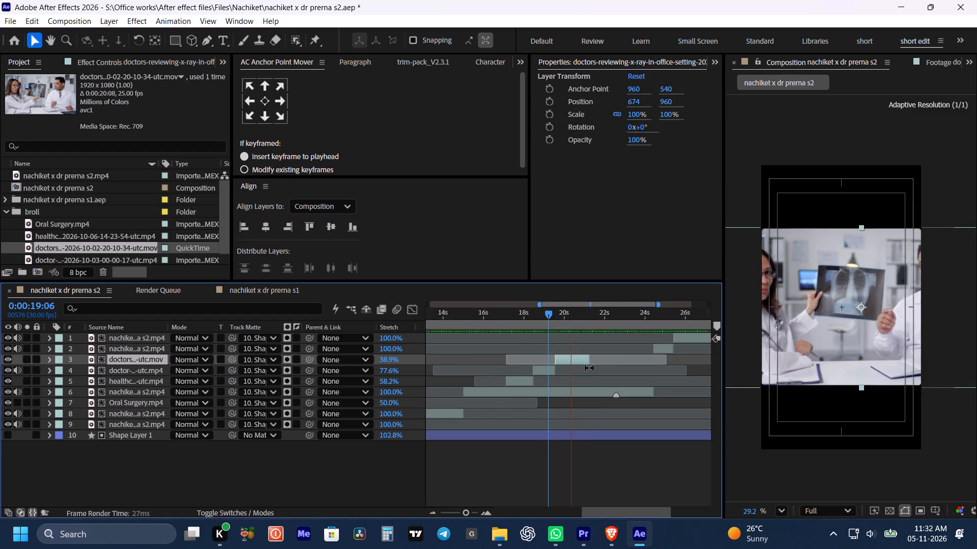
{"action": "key", "text": "space"}
{"action": "left_click_drag", "start_coordinate": [592, 359], "coordinate": [584, 359]}
Play the interview following the doctors-reviewing-x-ray clip to check the cut back to the speaker.
{"action": "key", "text": "space"}
{"action": "scroll", "coordinate": [584, 359], "scroll_direction": "down", "scroll_amount": 2, "text": "alt"}
{"action": "key", "text": "space"}
{"action": "left_click_drag", "start_coordinate": [615, 367], "coordinate": [602, 368]}
{"action": "scroll", "coordinate": [612, 368], "scroll_direction": "up", "scroll_amount": 2, "text": "alt"}
{"action": "key", "text": "space"}
{"action": "left_click_drag", "start_coordinate": [642, 376], "coordinate": [605, 384]}
{"action": "scroll", "coordinate": [589, 375], "scroll_direction": "down", "scroll_amount": 1, "text": "alt"}
{"action": "key", "text": "space"}
{"action": "left_click_drag", "start_coordinate": [627, 379], "coordinate": [610, 382]}
{"action": "key", "text": "space"}
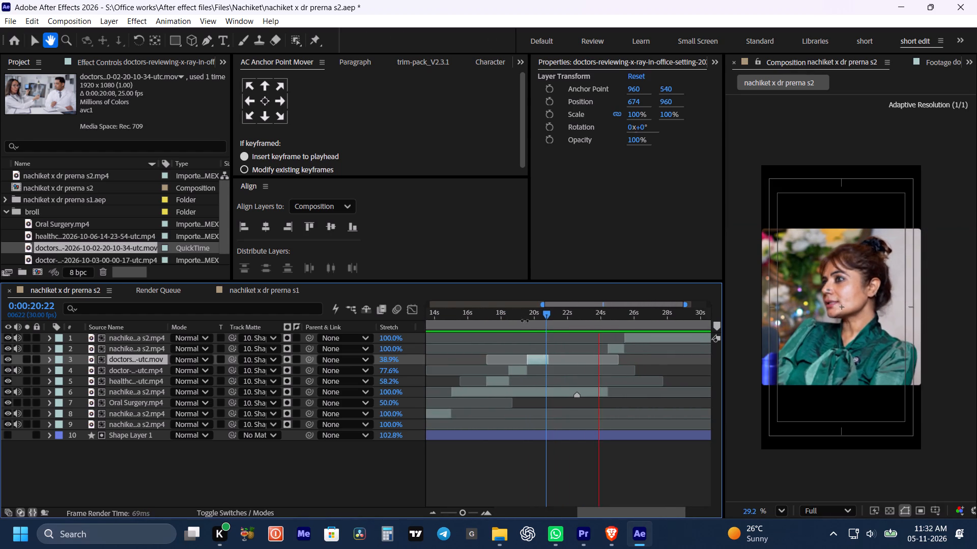
Preview the composition from 0:00:16:24 to check the timing of all the b-roll clips and the following dialogue.
{"action": "left_click_drag", "start_coordinate": [536, 311], "coordinate": [481, 320]}
{"action": "key", "text": "space"}
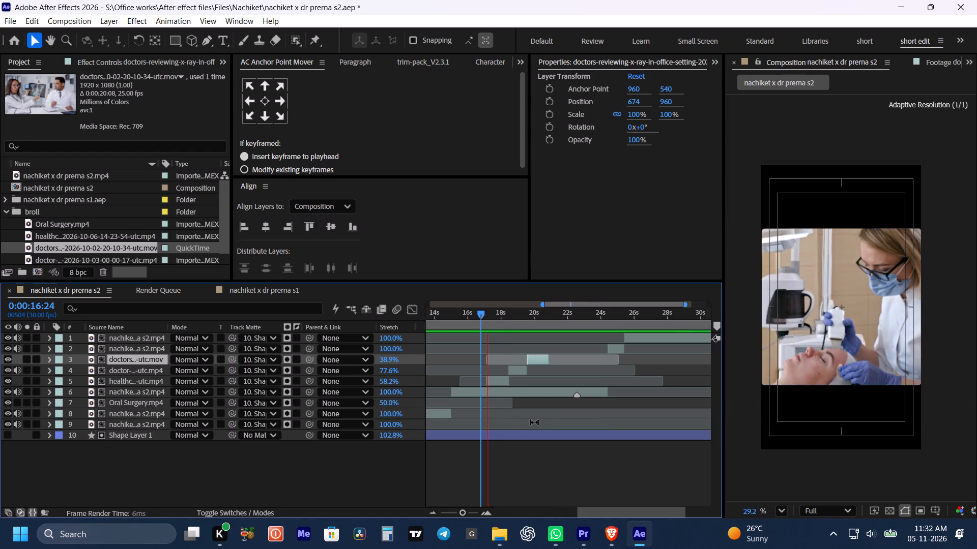
{"action": "key", "text": "v"}
{"action": "key", "text": "space"}
{"action": "key", "text": "space"}
{"action": "key", "text": "space"}
{"action": "left_click_drag", "start_coordinate": [565, 465], "coordinate": [551, 468]}
{"action": "key", "text": "space"}
{"action": "key", "text": "space"}
{"action": "key", "text": "space"}
{"action": "key", "text": "space"}
{"action": "key", "text": "space"}
{"action": "key", "text": "space"}
{"action": "key", "text": "space"}
{"action": "key", "text": "space"}
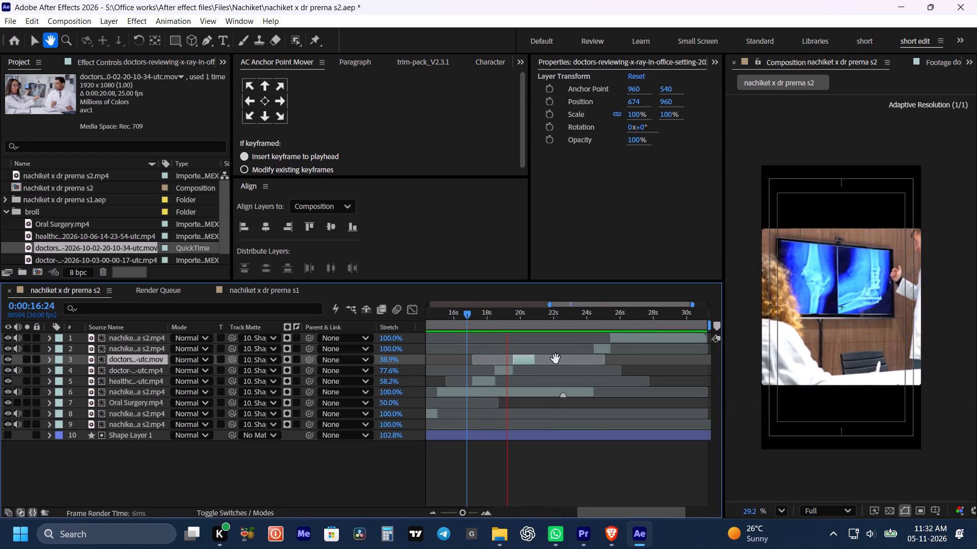
{"action": "left_click_drag", "start_coordinate": [556, 359], "coordinate": [541, 361]}
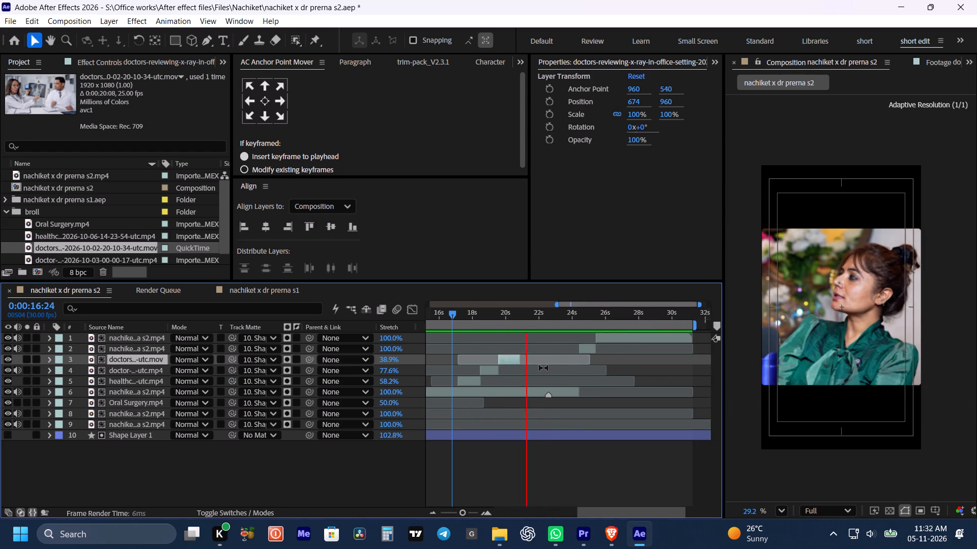
{"action": "key", "text": "space"}
{"action": "key", "text": "space"}
{"action": "key", "text": "space"}
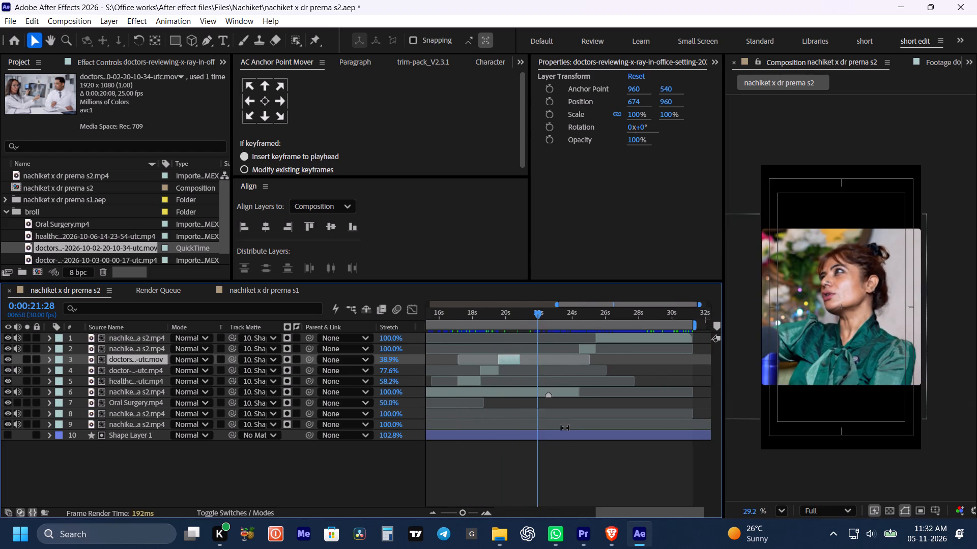
{"action": "key", "text": "space"}
{"action": "key", "text": "space"}
Switch to Brave, close the Doctors Reviewing X-Ray clip's page on Envato and search the stock videos for "cardiology".
{"action": "left_click", "coordinate": [607, 532]}
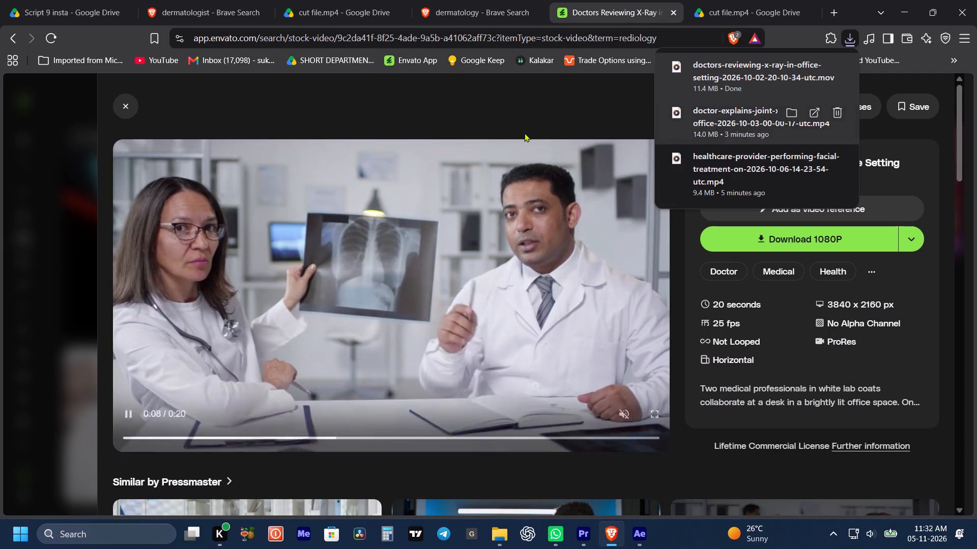
{"action": "left_click", "coordinate": [524, 133]}
{"action": "left_click", "coordinate": [126, 102]}
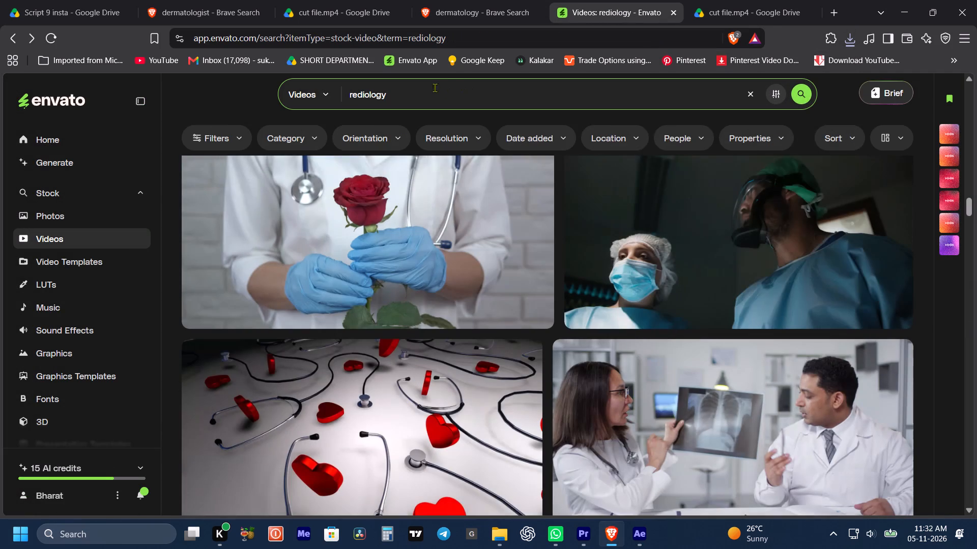
{"action": "left_click_drag", "start_coordinate": [433, 90], "coordinate": [326, 105]}
{"action": "type", "text": "car"}
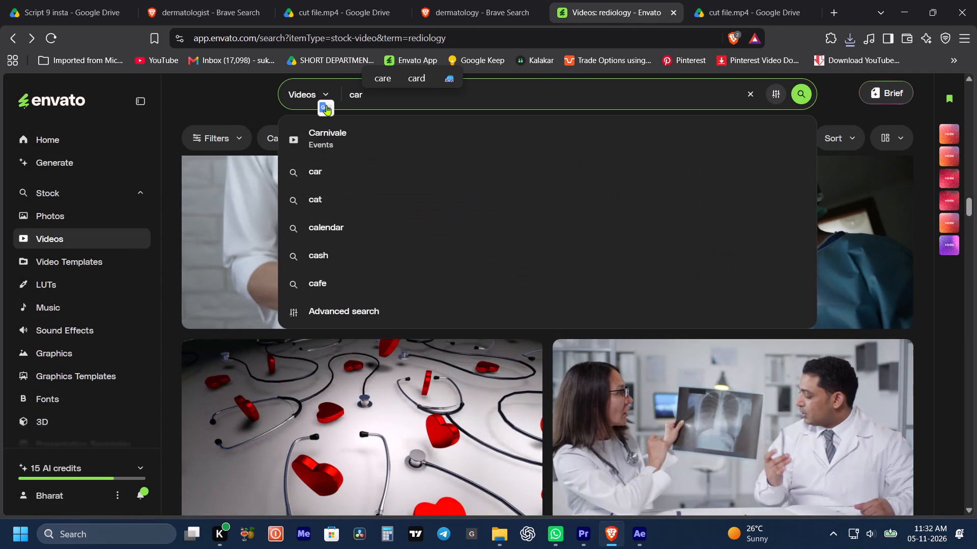
{"action": "type", "text": "diolo"}
{"action": "left_click", "coordinate": [405, 77]}
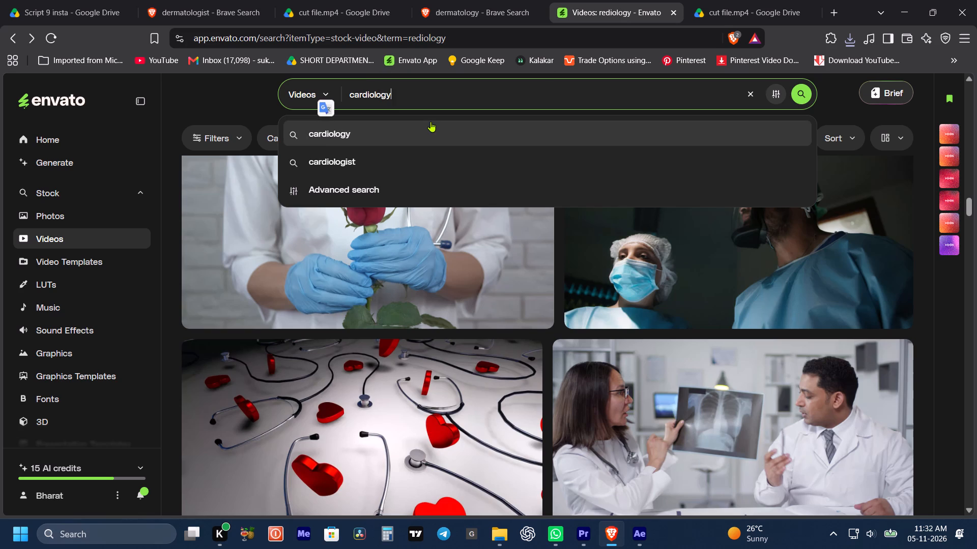
{"action": "key", "text": "Return"}
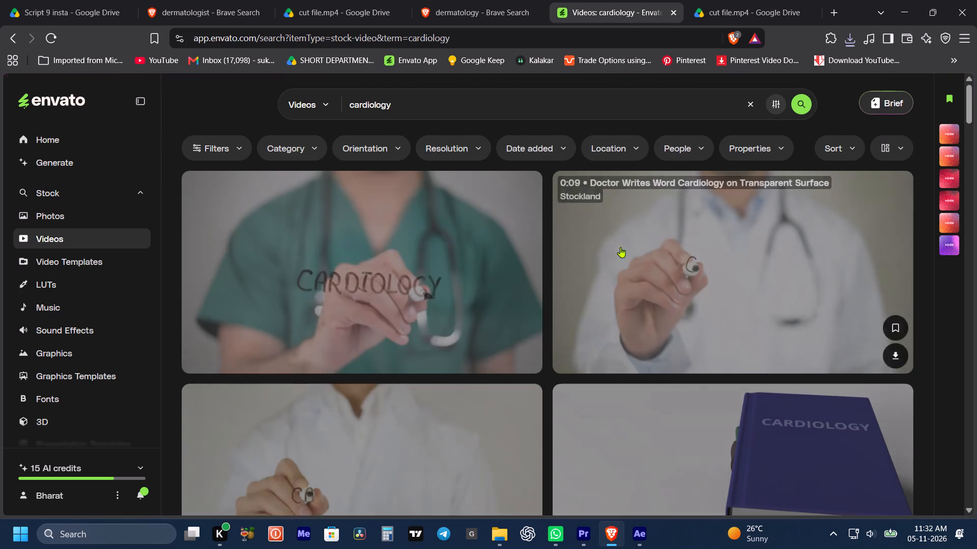
Look through the cardiology stock video results for a clip that suits the interview's cardiology mention.
{"action": "scroll", "coordinate": [388, 341], "scroll_direction": "down", "scroll_amount": 4}
{"action": "scroll", "coordinate": [811, 338], "scroll_direction": "down", "scroll_amount": 3}
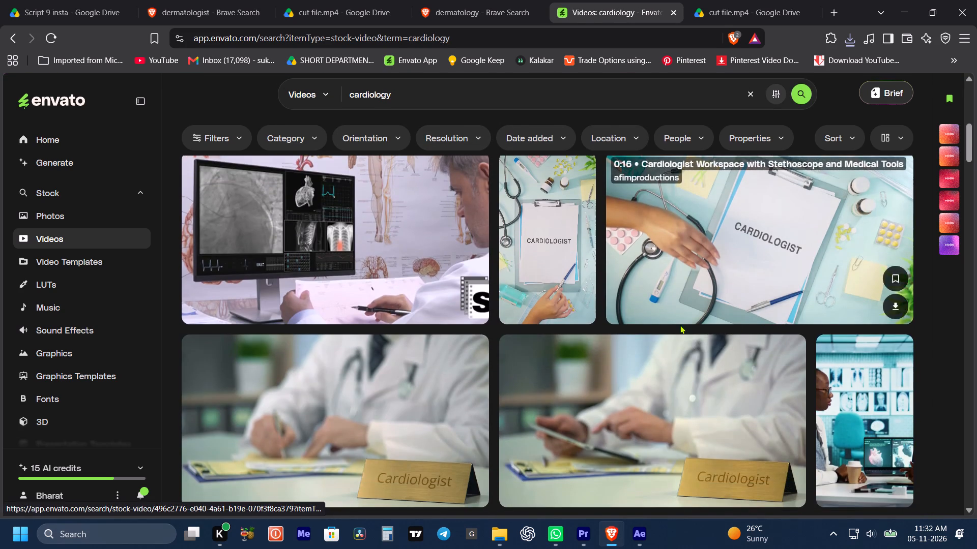
{"action": "scroll", "coordinate": [735, 285], "scroll_direction": "down", "scroll_amount": 10}
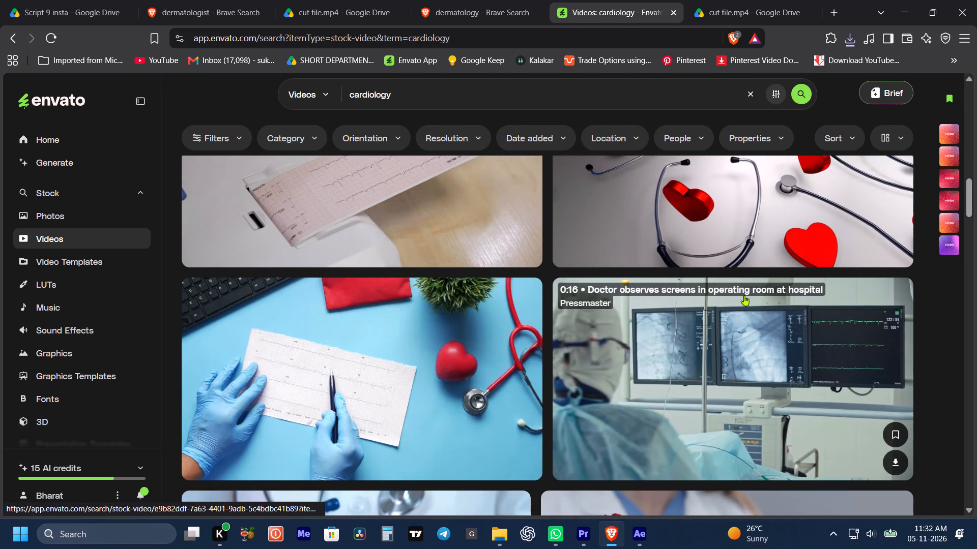
{"action": "scroll", "coordinate": [744, 295], "scroll_direction": "down", "scroll_amount": 5}
{"action": "scroll", "coordinate": [637, 319], "scroll_direction": "down", "scroll_amount": 3}
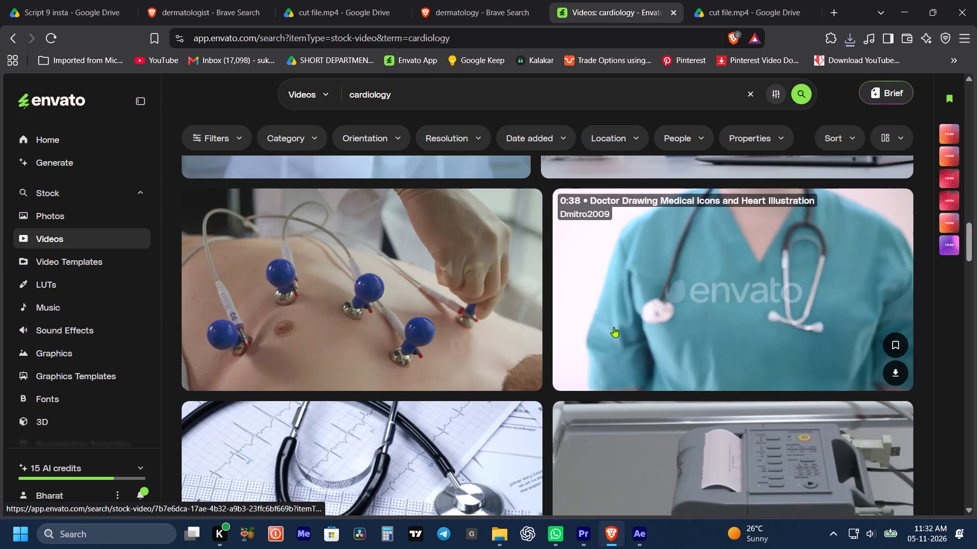
{"action": "scroll", "coordinate": [711, 294], "scroll_direction": "down", "scroll_amount": 4}
{"action": "scroll", "coordinate": [786, 288], "scroll_direction": "down", "scroll_amount": 6}
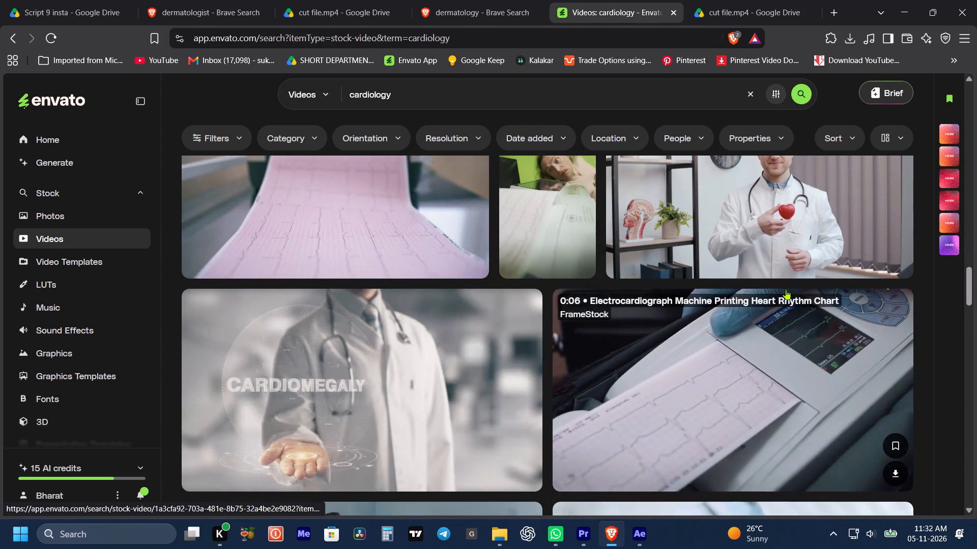
{"action": "scroll", "coordinate": [786, 289], "scroll_direction": "down", "scroll_amount": 18}
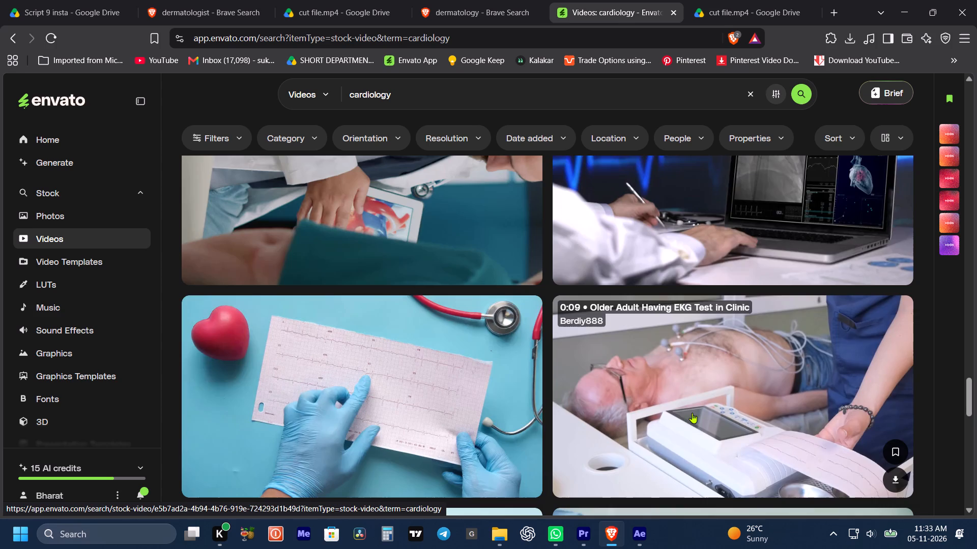
{"action": "scroll", "coordinate": [695, 399], "scroll_direction": "down", "scroll_amount": 9}
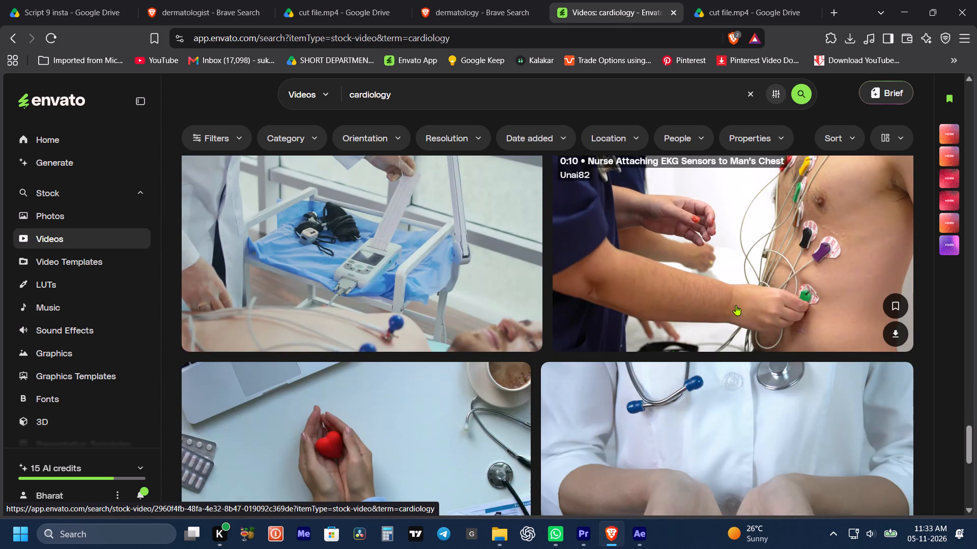
{"action": "scroll", "coordinate": [360, 293], "scroll_direction": "down", "scroll_amount": 3}
{"action": "scroll", "coordinate": [694, 272], "scroll_direction": "down", "scroll_amount": 4}
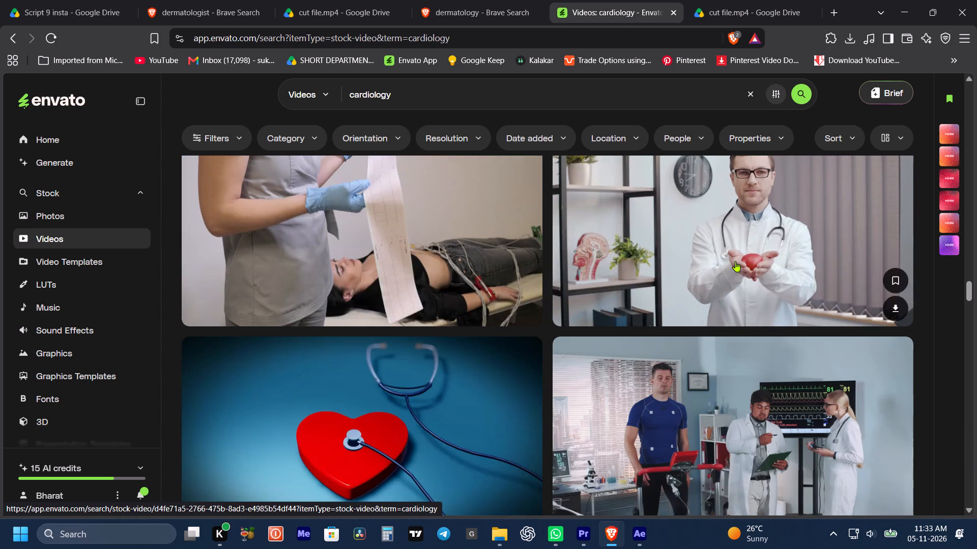
{"action": "scroll", "coordinate": [467, 272], "scroll_direction": "up", "scroll_amount": 1}
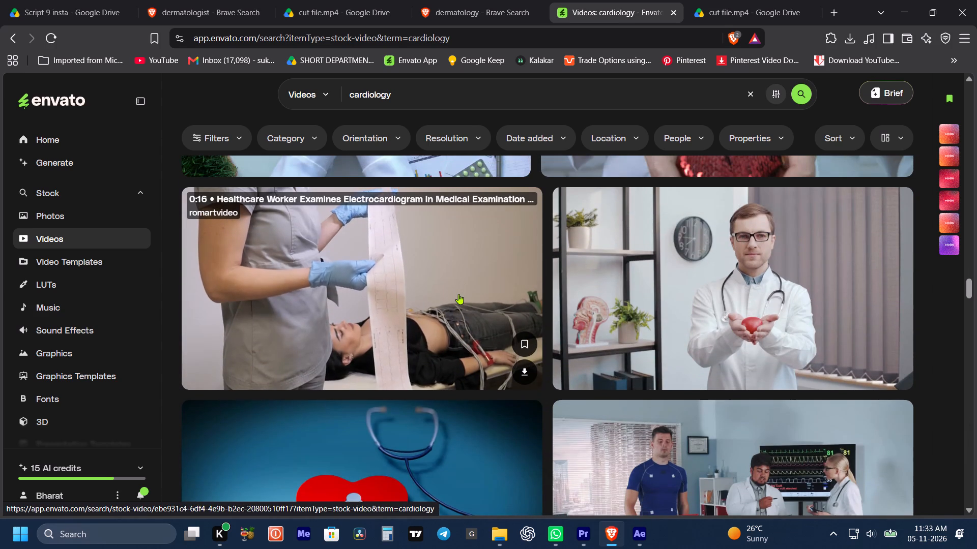
{"action": "scroll", "coordinate": [458, 294], "scroll_direction": "down", "scroll_amount": 3}
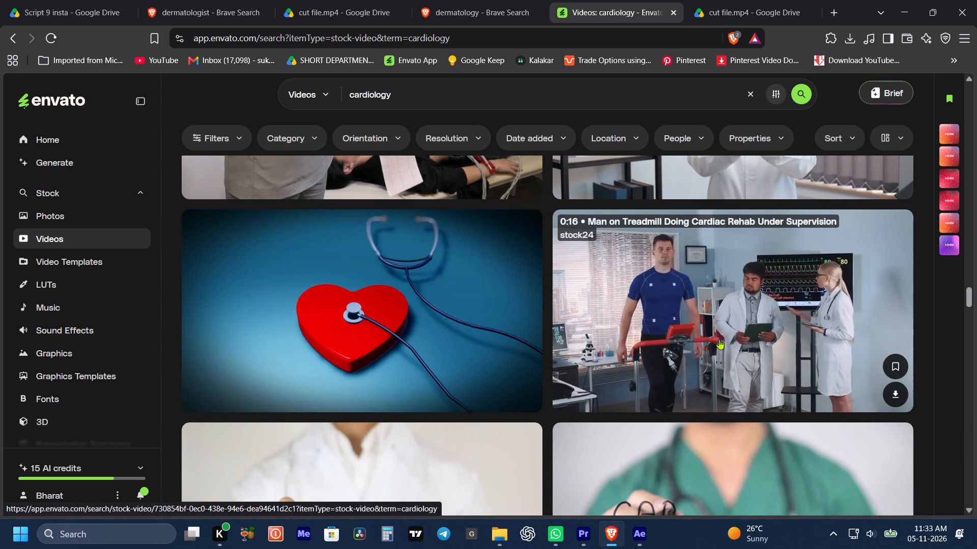
{"action": "scroll", "coordinate": [719, 339], "scroll_direction": "down", "scroll_amount": 8}
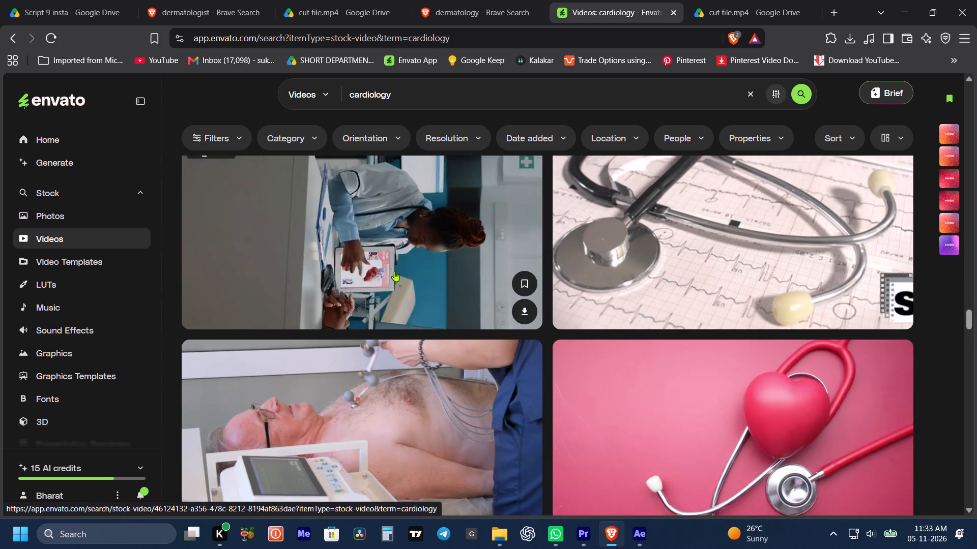
{"action": "scroll", "coordinate": [413, 288], "scroll_direction": "up", "scroll_amount": 2}
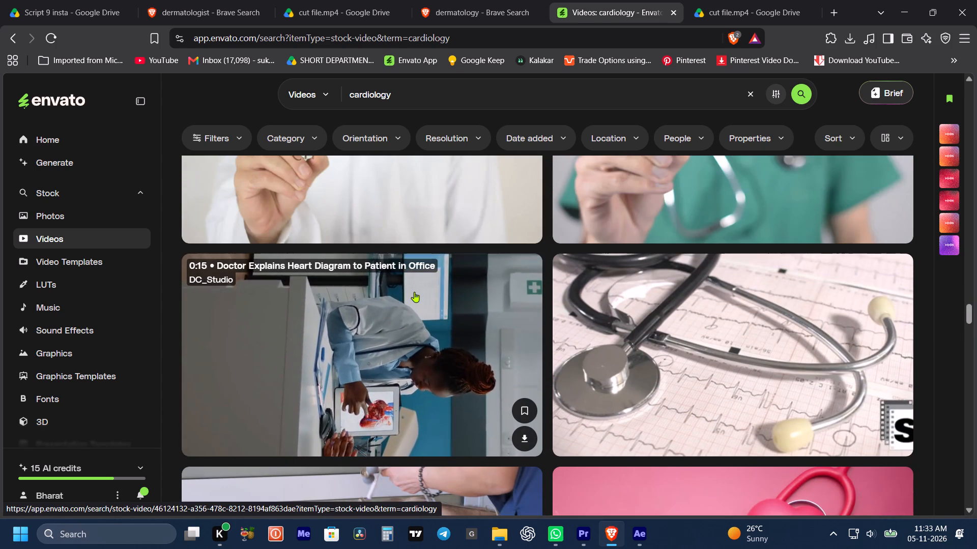
{"action": "scroll", "coordinate": [415, 292], "scroll_direction": "down", "scroll_amount": 9}
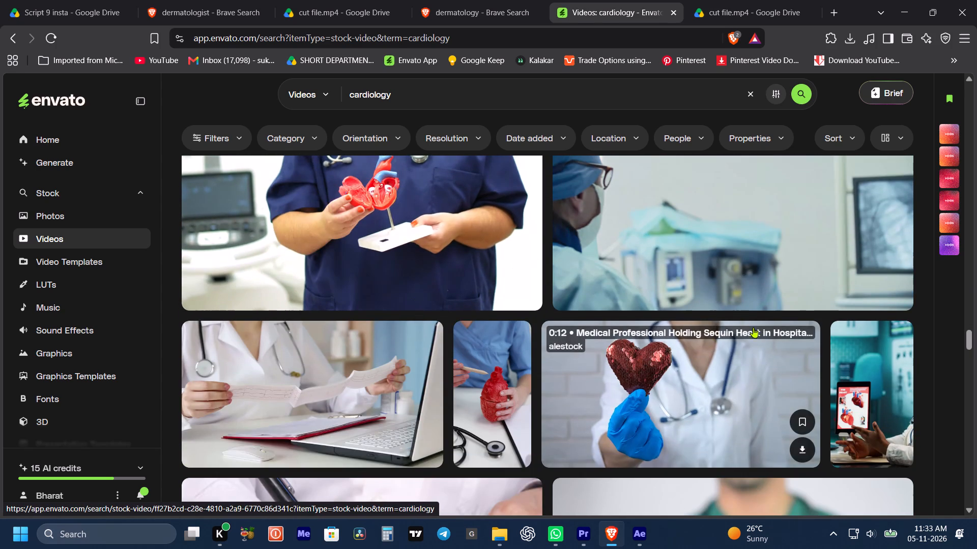
{"action": "scroll", "coordinate": [714, 231], "scroll_direction": "down", "scroll_amount": 5}
{"action": "scroll", "coordinate": [332, 302], "scroll_direction": "down", "scroll_amount": 2}
{"action": "scroll", "coordinate": [379, 321], "scroll_direction": "down", "scroll_amount": 5}
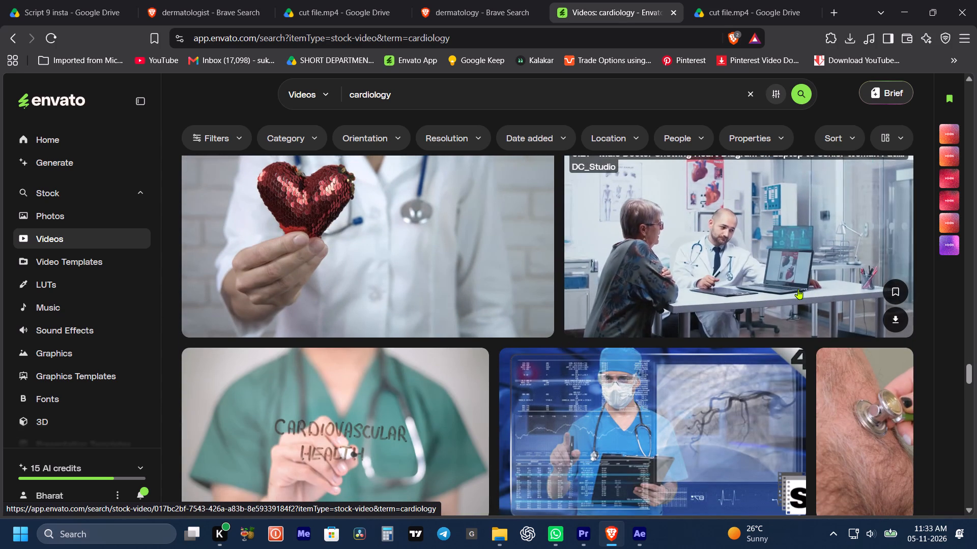
Download the "Male Doctor Showing Heart Diagram on Laptop to Senior Woman Patient" clip in 1080P to the video Assits folder.
{"action": "left_click", "coordinate": [799, 284]}
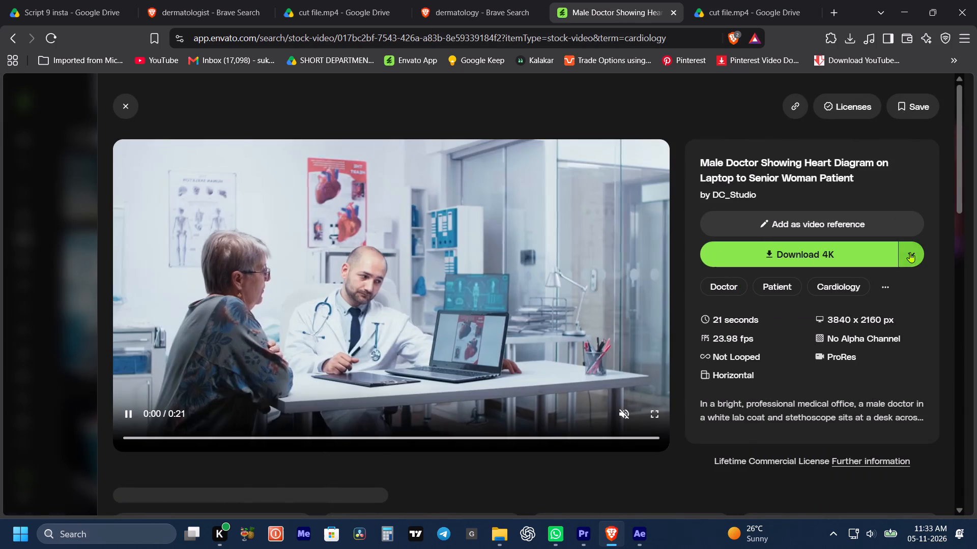
{"action": "left_click", "coordinate": [910, 252]}
{"action": "left_click", "coordinate": [882, 315]}
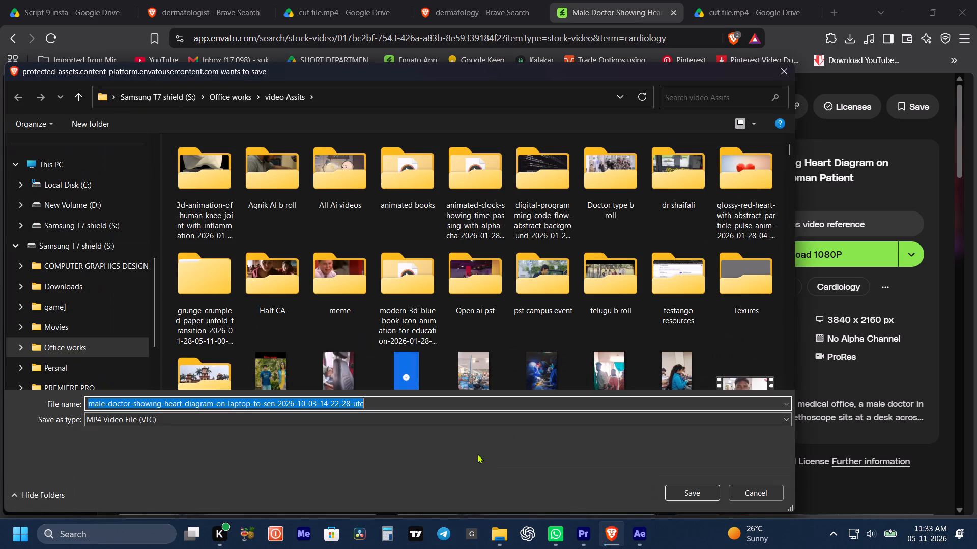
{"action": "key", "text": "ctrl+c"}
{"action": "key", "text": "ctrl+c"}
{"action": "left_click", "coordinate": [721, 507]}
{"action": "left_click", "coordinate": [712, 498]}
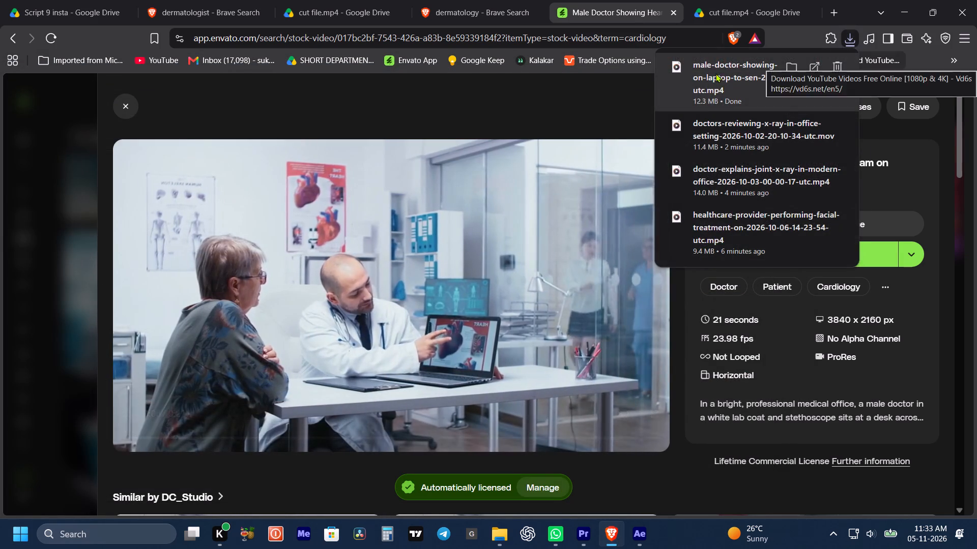
Import the downloaded heart-diagram clip into the broll folder of the After Effects project.
{"action": "left_click_drag", "start_coordinate": [713, 73], "coordinate": [108, 229]}
Open the heart-diagram footage and mark its in point at 0:00:09:05 and out point at 0:00:14:01.
{"action": "double_click", "coordinate": [69, 238]}
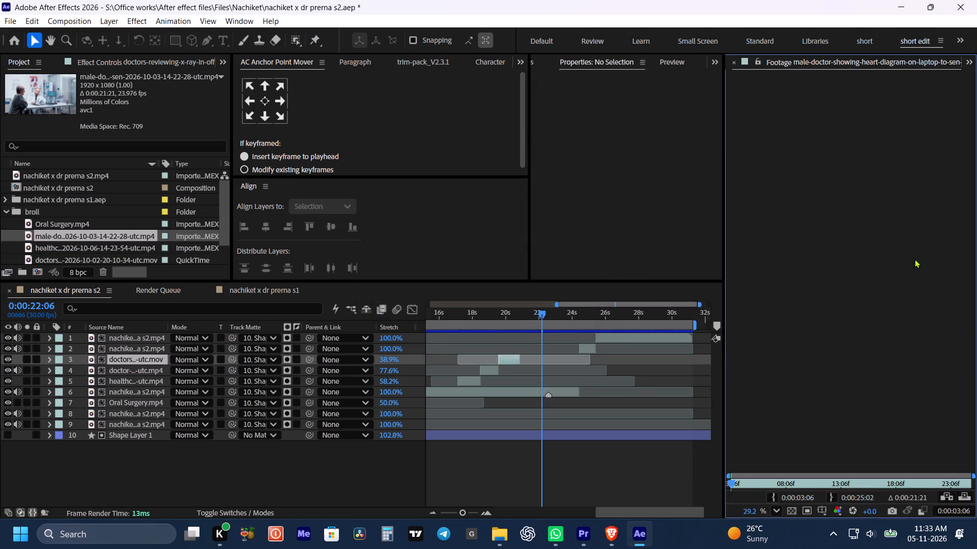
{"action": "key", "text": "grave"}
{"action": "left_click_drag", "start_coordinate": [102, 485], "coordinate": [276, 494]}
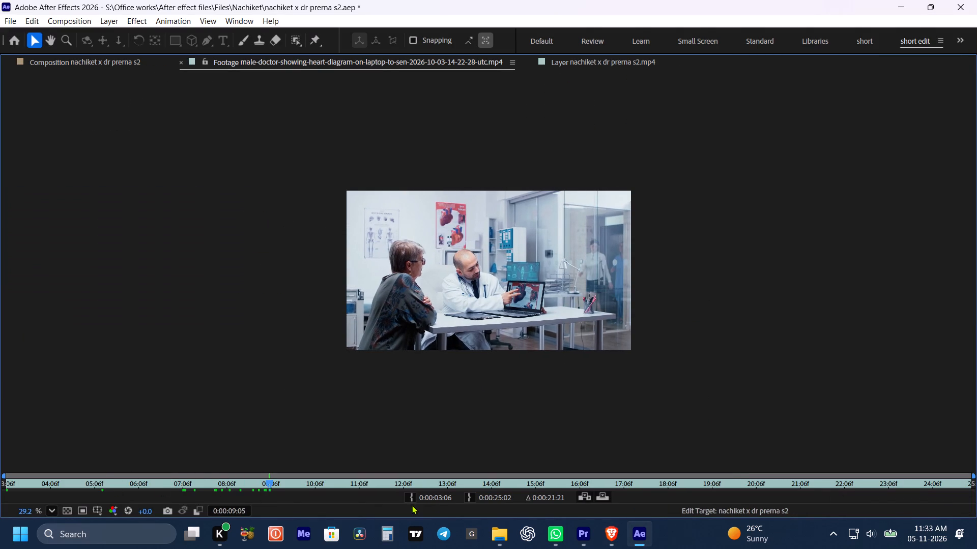
{"action": "left_click", "coordinate": [412, 499]}
{"action": "left_click_drag", "start_coordinate": [277, 483], "coordinate": [482, 490]}
{"action": "left_click", "coordinate": [472, 496]}
{"action": "key", "text": "grave"}
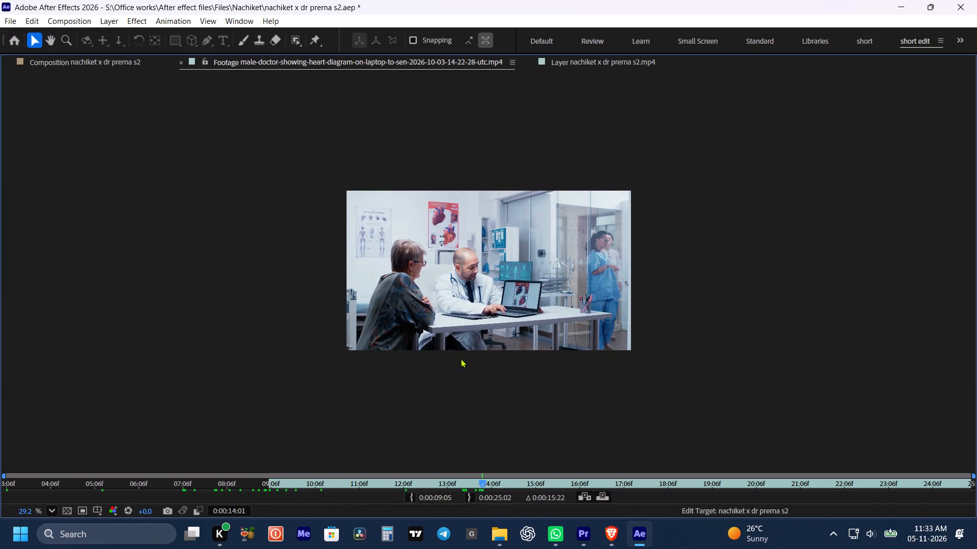
{"action": "key", "text": "grave"}
Place the marked heart-diagram clip above the doctors-reviewing-x-ray layer, starting at 0:00:22:06.
{"action": "left_click_drag", "start_coordinate": [102, 236], "coordinate": [545, 350]}
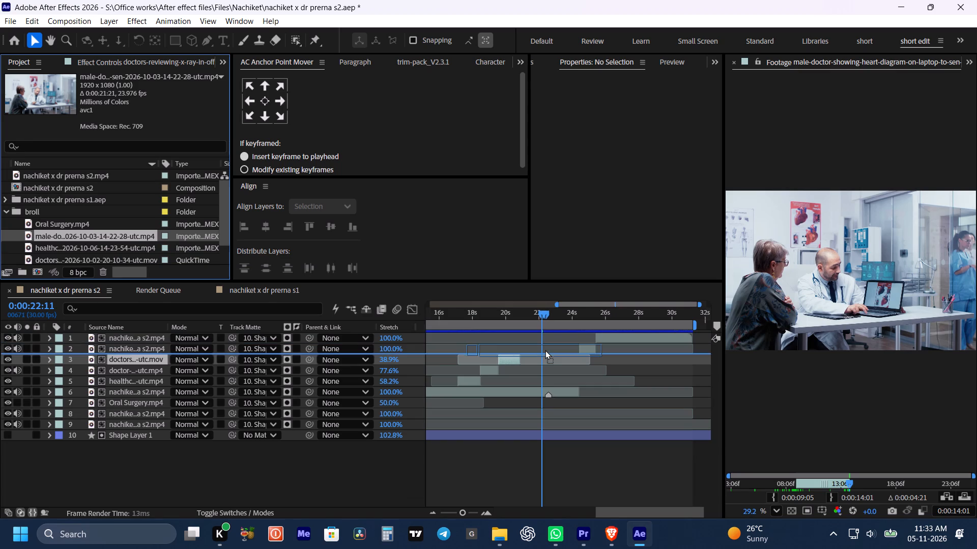
{"action": "left_click_drag", "start_coordinate": [545, 350], "coordinate": [545, 351]}
{"action": "left_click", "coordinate": [556, 359]}
{"action": "key", "text": "bracketleft"}
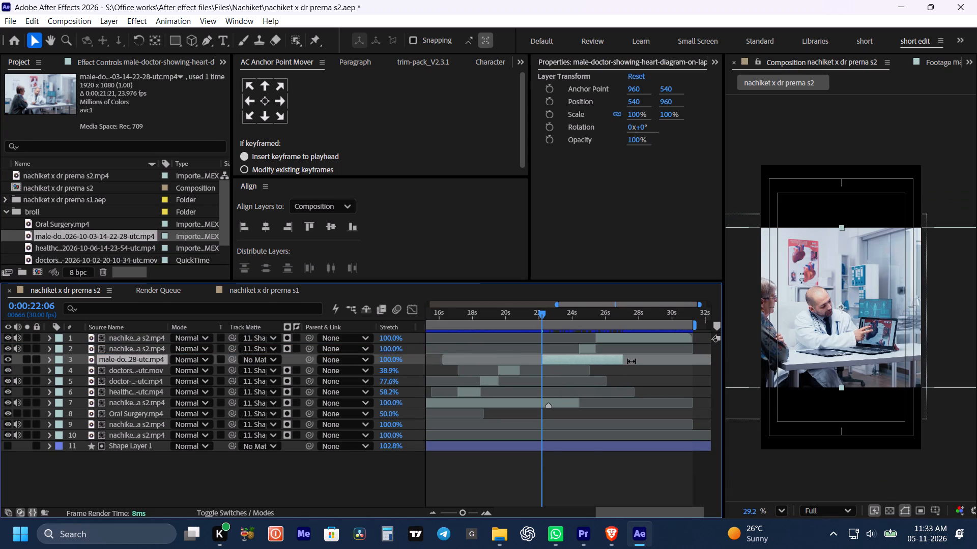
Shift the heart-diagram layer to start at about 0:00:21:18 and time-stretch it to 71.3%, checking it against the dialogue.
{"action": "left_click_drag", "start_coordinate": [626, 359], "coordinate": [598, 361]}
{"action": "left_click_drag", "start_coordinate": [597, 360], "coordinate": [560, 361], "text": "alt"}
{"action": "left_click_drag", "start_coordinate": [554, 358], "coordinate": [545, 358]}
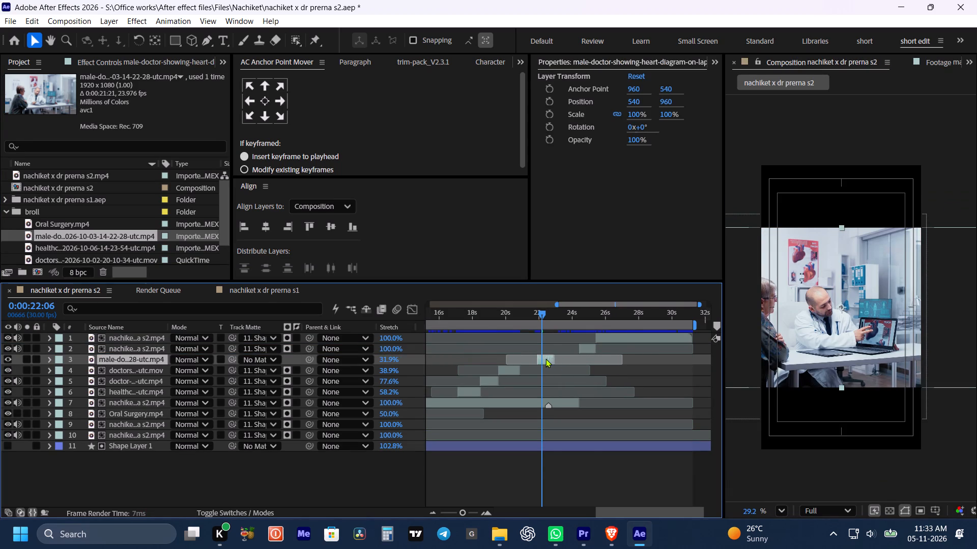
{"action": "left_click_drag", "start_coordinate": [545, 358], "coordinate": [545, 359]}
{"action": "left_click", "coordinate": [531, 309]}
{"action": "key", "text": "space"}
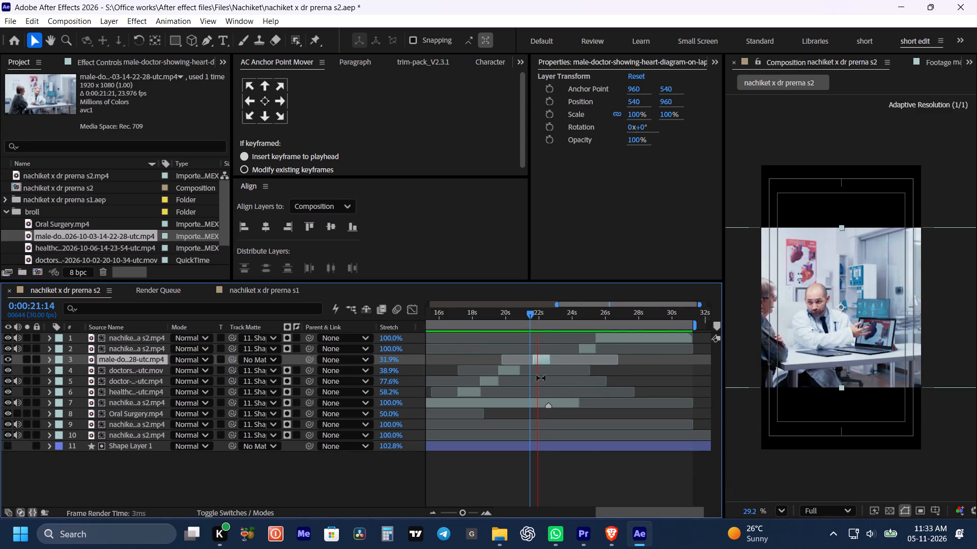
{"action": "key", "text": "space"}
{"action": "left_click_drag", "start_coordinate": [549, 361], "coordinate": [585, 366], "text": "alt"}
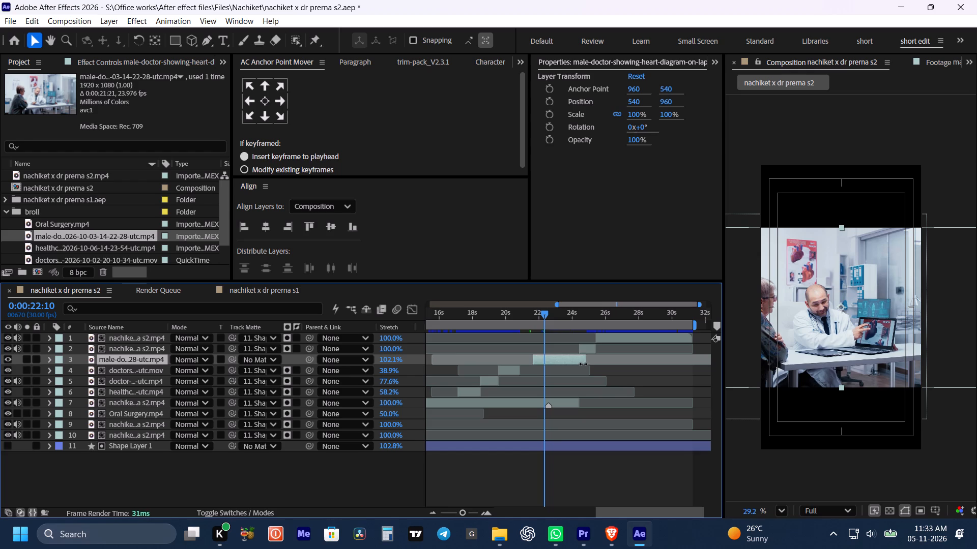
{"action": "left_click_drag", "start_coordinate": [587, 361], "coordinate": [570, 361], "text": "alt"}
{"action": "left_click", "coordinate": [560, 359]}
Set Shape Layer 1 as the heart-diagram layer's track matte.
{"action": "left_click", "coordinate": [273, 359]}
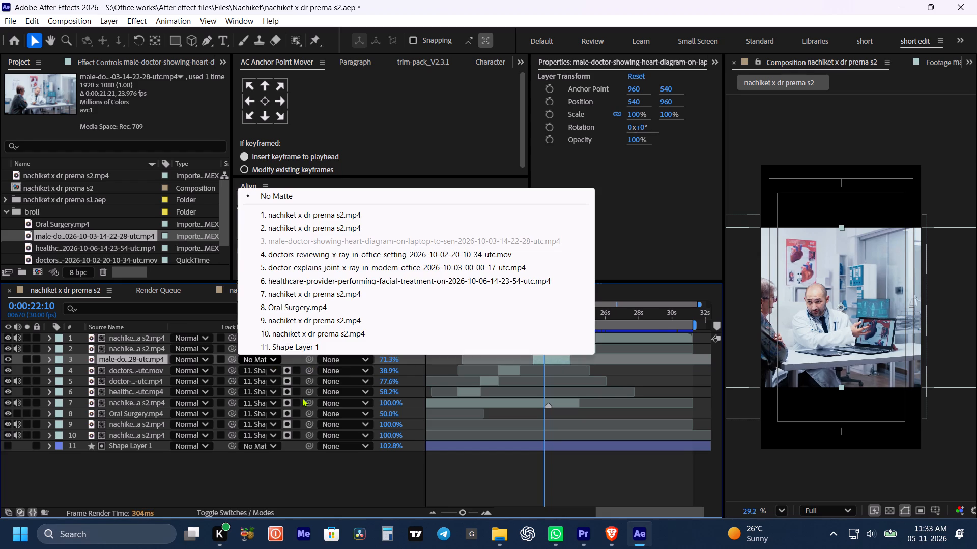
{"action": "left_click", "coordinate": [306, 345]}
Scale the heart-diagram layer to 117%, reframe it at position 751, 902, and save the project.
{"action": "left_click_drag", "start_coordinate": [640, 116], "coordinate": [647, 115]}
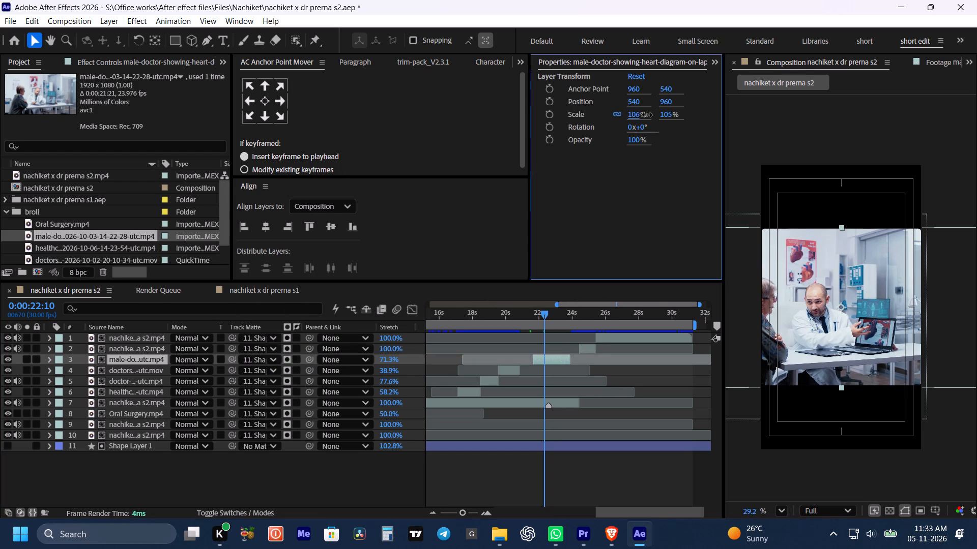
{"action": "left_click_drag", "start_coordinate": [647, 115], "coordinate": [652, 114]}
{"action": "left_click_drag", "start_coordinate": [634, 98], "coordinate": [804, 108]}
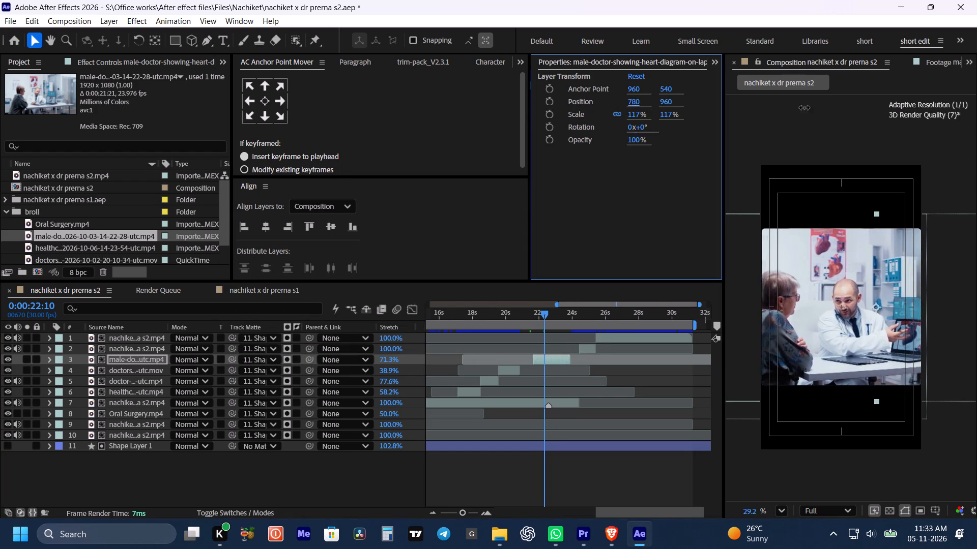
{"action": "left_click_drag", "start_coordinate": [804, 108], "coordinate": [843, 109]}
{"action": "left_click_drag", "start_coordinate": [666, 101], "coordinate": [622, 104]}
{"action": "key", "text": "space"}
{"action": "key", "text": "space"}
{"action": "key", "text": "space"}
{"action": "key", "text": "space"}
{"action": "key", "text": "space"}
{"action": "left_click_drag", "start_coordinate": [592, 382], "coordinate": [572, 386]}
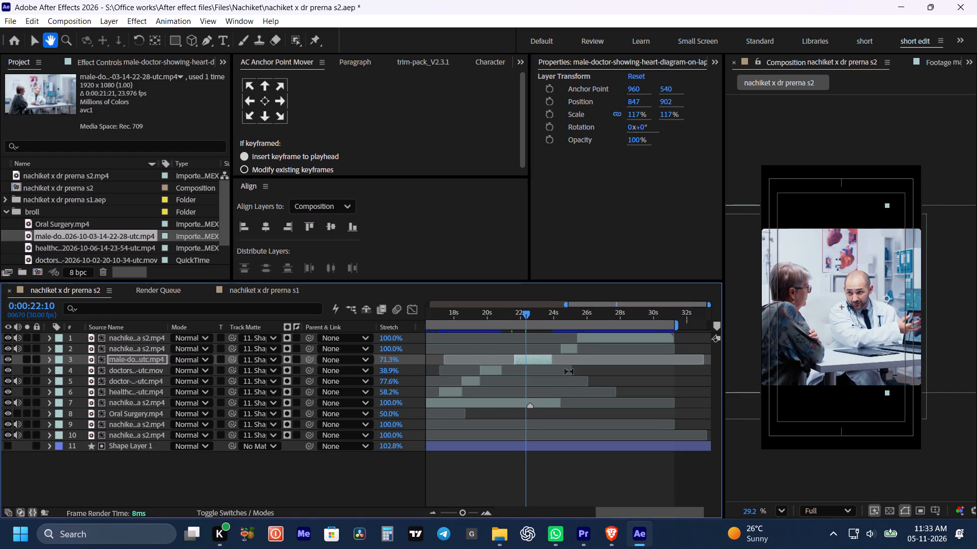
{"action": "left_click_drag", "start_coordinate": [635, 100], "coordinate": [574, 105]}
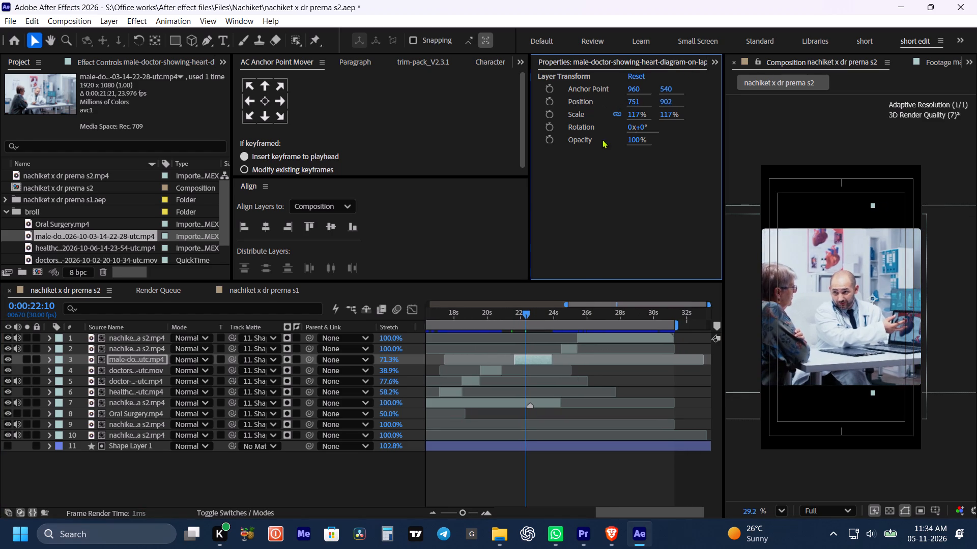
{"action": "key", "text": "ctrl+s"}
Preview the lead-in to the heart-diagram clip and trim its start to about 0:00:22:00.
{"action": "left_click_drag", "start_coordinate": [500, 316], "coordinate": [495, 315]}
{"action": "key", "text": "space"}
{"action": "key", "text": "space"}
{"action": "key", "text": "space"}
{"action": "left_click_drag", "start_coordinate": [601, 372], "coordinate": [589, 372]}
{"action": "key", "text": "space"}
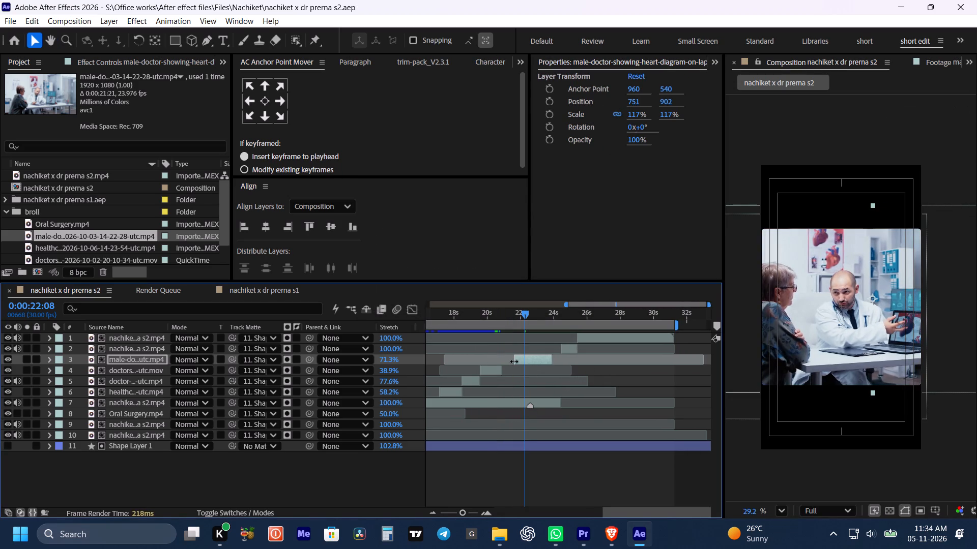
{"action": "left_click_drag", "start_coordinate": [514, 361], "coordinate": [521, 359]}
Preview from 0:00:20:29 and trim the end of the heart-diagram clip to about 0:00:23:02.
{"action": "left_click", "coordinate": [503, 310]}
{"action": "key", "text": "space"}
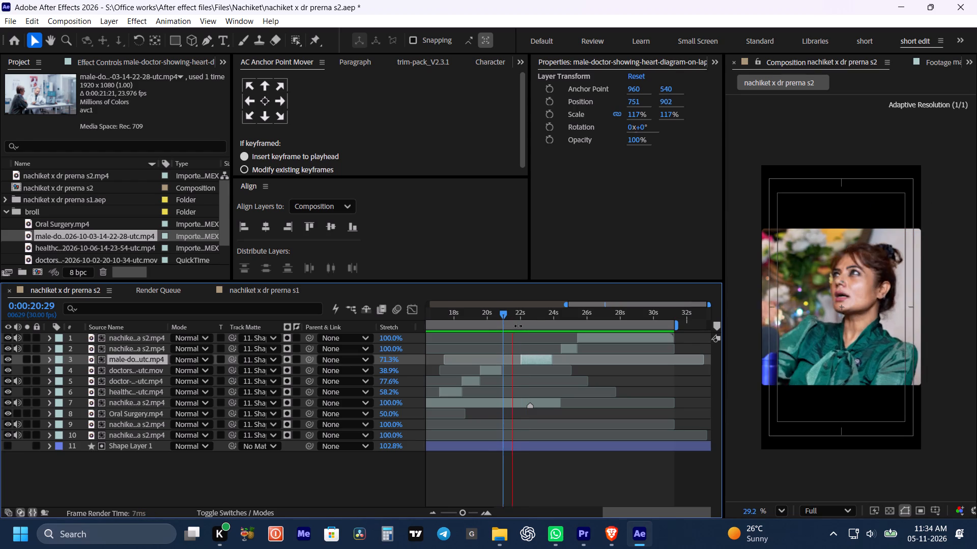
{"action": "key", "text": "space"}
{"action": "key", "text": "space"}
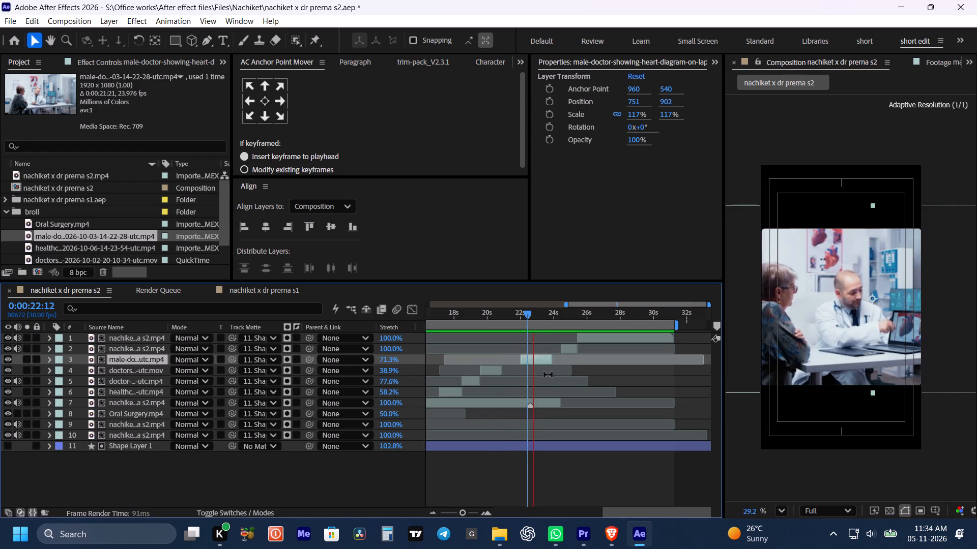
{"action": "key", "text": "space"}
{"action": "left_click_drag", "start_coordinate": [552, 362], "coordinate": [538, 364]}
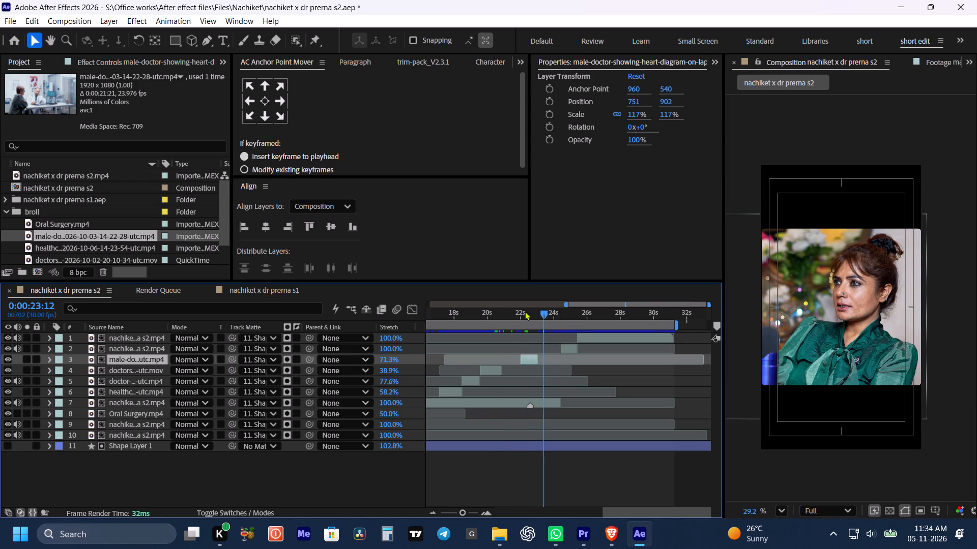
Find the cue around 0:00:21:12, move the heart-diagram clip so it starts at 0:00:21:17, and save the project.
{"action": "left_click_drag", "start_coordinate": [522, 311], "coordinate": [508, 313]}
{"action": "key", "text": "space"}
{"action": "key", "text": "space"}
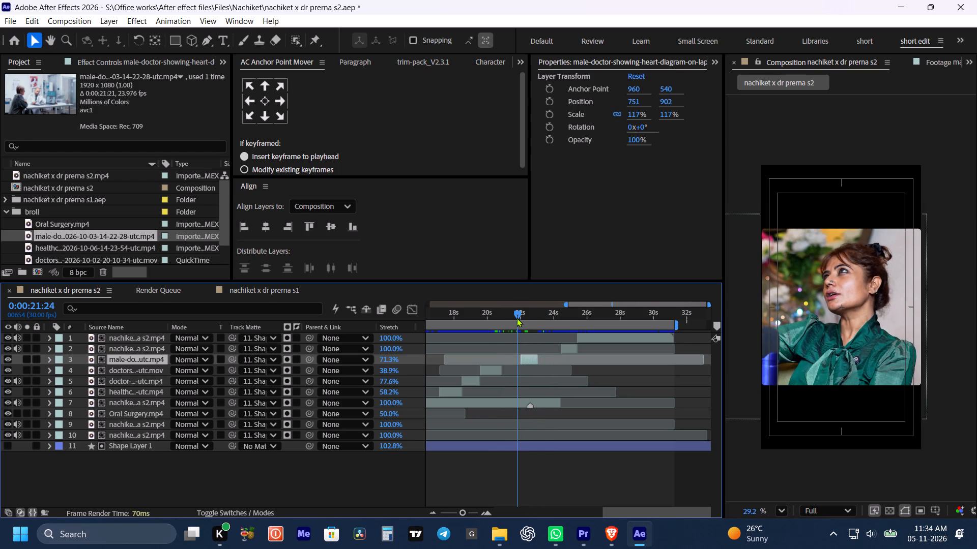
{"action": "left_click_drag", "start_coordinate": [516, 318], "coordinate": [508, 318]}
{"action": "key", "text": "ctrl+Right"}
{"action": "key", "text": "ctrl+Right"}
{"action": "key", "text": "ctrl+Right"}
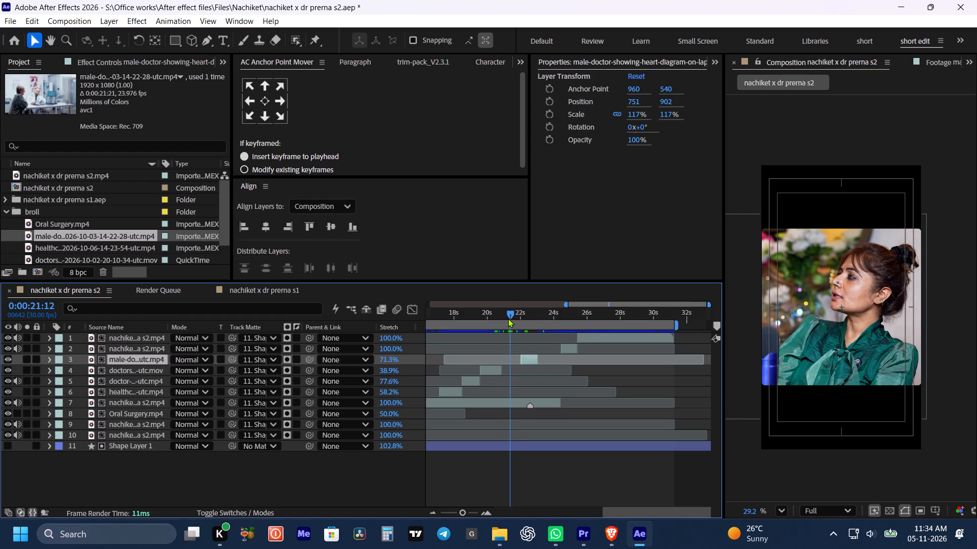
{"action": "key", "text": "ctrl+Right"}
{"action": "key", "text": "ctrl+Right"}
{"action": "key", "text": "ctrl+Right"}
{"action": "key", "text": "ctrl+Right"}
{"action": "key", "text": "ctrl+Right"}
{"action": "key", "text": "ctrl+Left"}
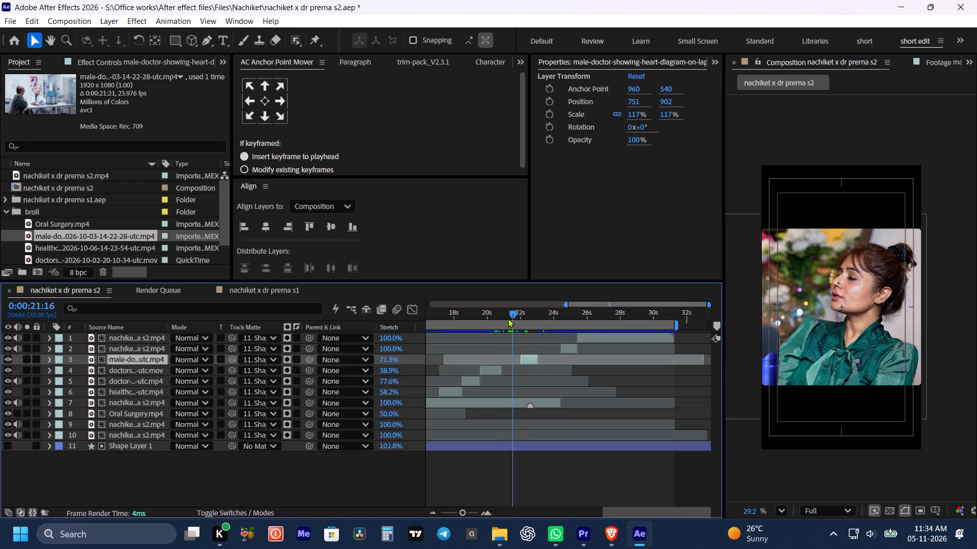
{"action": "key", "text": "ctrl+Right"}
{"action": "key", "text": "ctrl+s"}
{"action": "key", "text": "bracketleft"}
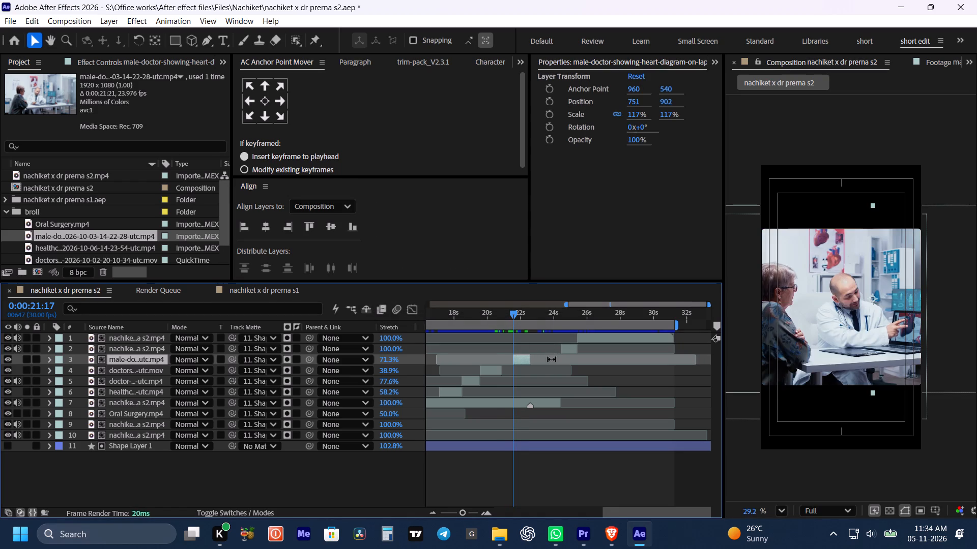
Preview the moved heart-diagram clip from about 0:00:20:29 and time-stretch it to 92% by extending its end.
{"action": "key", "text": "space"}
{"action": "key", "text": "space"}
{"action": "left_click", "coordinate": [507, 320]}
{"action": "key", "text": "space"}
{"action": "key", "text": "space"}
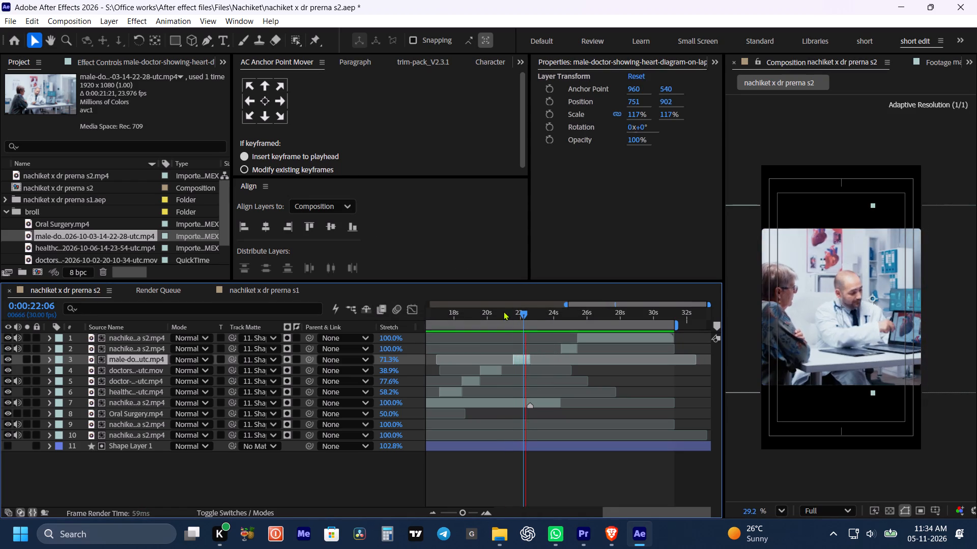
{"action": "left_click", "coordinate": [503, 311]}
{"action": "key", "text": "space"}
{"action": "key", "text": "space"}
{"action": "key", "text": "space"}
{"action": "key", "text": "space"}
{"action": "key", "text": "space"}
{"action": "key", "text": "space"}
{"action": "left_click_drag", "start_coordinate": [633, 381], "coordinate": [643, 380]}
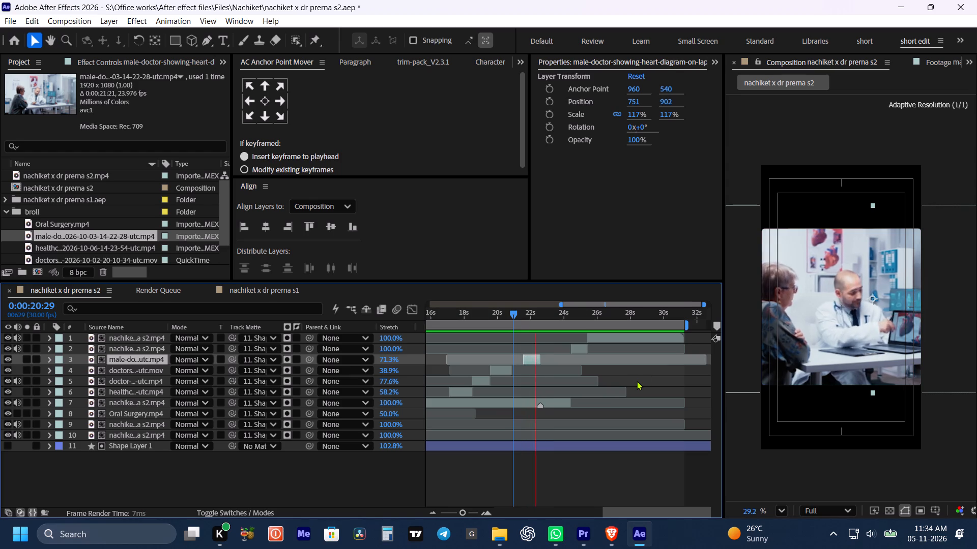
{"action": "key", "text": "space"}
{"action": "left_click_drag", "start_coordinate": [542, 360], "coordinate": [542, 361], "text": "alt"}
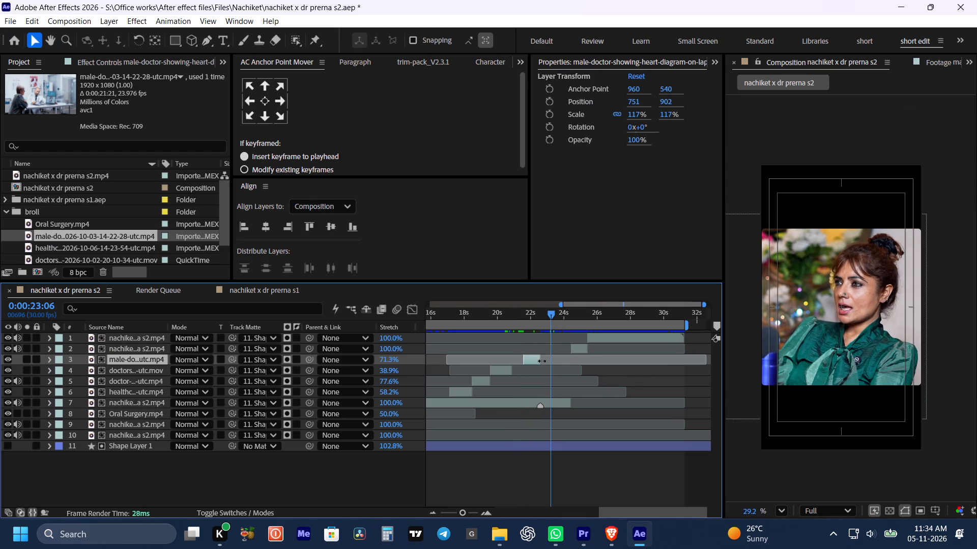
{"action": "left_click_drag", "start_coordinate": [542, 361], "coordinate": [547, 362], "text": "alt"}
Preview the interview following the heart-diagram clip, from 0:00:23:06 to about 0:00:25:04, to check the cuts.
{"action": "key", "text": "space"}
{"action": "scroll", "coordinate": [628, 381], "scroll_direction": "down", "scroll_amount": 1, "text": "alt"}
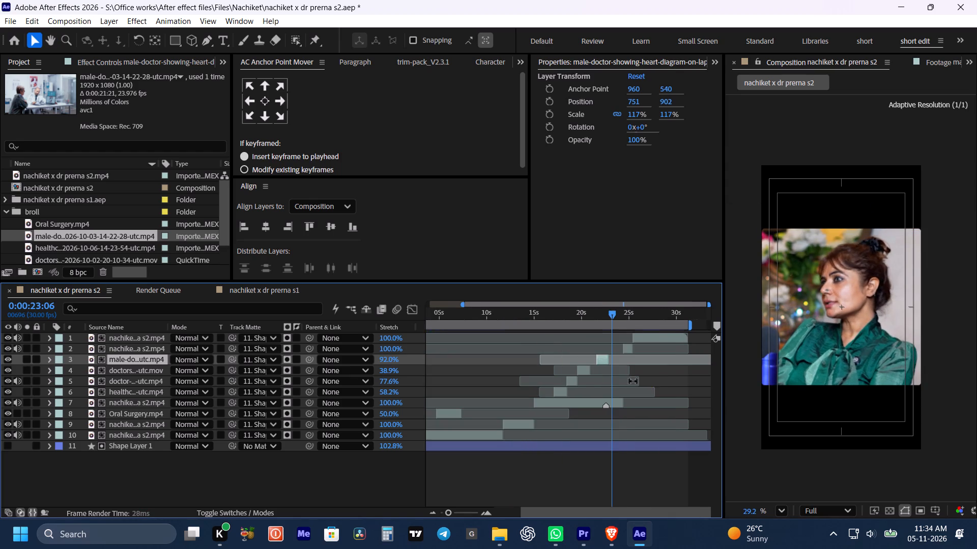
{"action": "key", "text": "space"}
{"action": "key", "text": "space"}
{"action": "key", "text": "space"}
{"action": "key", "text": "space"}
{"action": "key", "text": "space"}
{"action": "key", "text": "space"}
{"action": "key", "text": "space"}
{"action": "key", "text": "space"}
{"action": "key", "text": "space"}
{"action": "key", "text": "space"}
{"action": "left_click", "coordinate": [659, 377]}
{"action": "scroll", "coordinate": [663, 378], "scroll_direction": "up", "scroll_amount": 1, "text": "alt"}
{"action": "key", "text": "space"}
{"action": "left_click_drag", "start_coordinate": [667, 383], "coordinate": [651, 386]}
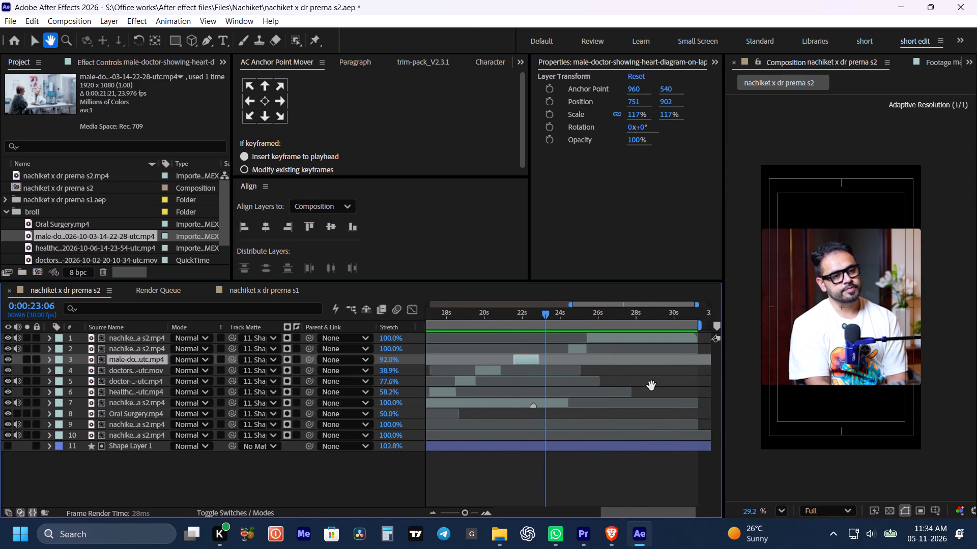
{"action": "left_click_drag", "start_coordinate": [651, 386], "coordinate": [651, 386]}
{"action": "key", "text": "space"}
{"action": "left_click", "coordinate": [559, 314]}
{"action": "key", "text": "space"}
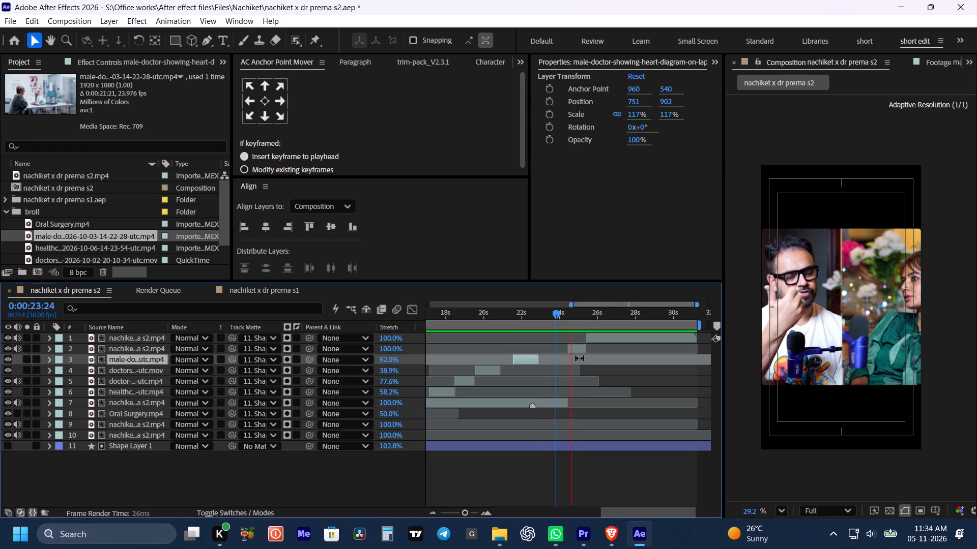
{"action": "key", "text": "space"}
Shift the layer 2 interview clip horizontally to centre the man and scale it to 121%.
{"action": "left_click", "coordinate": [579, 346]}
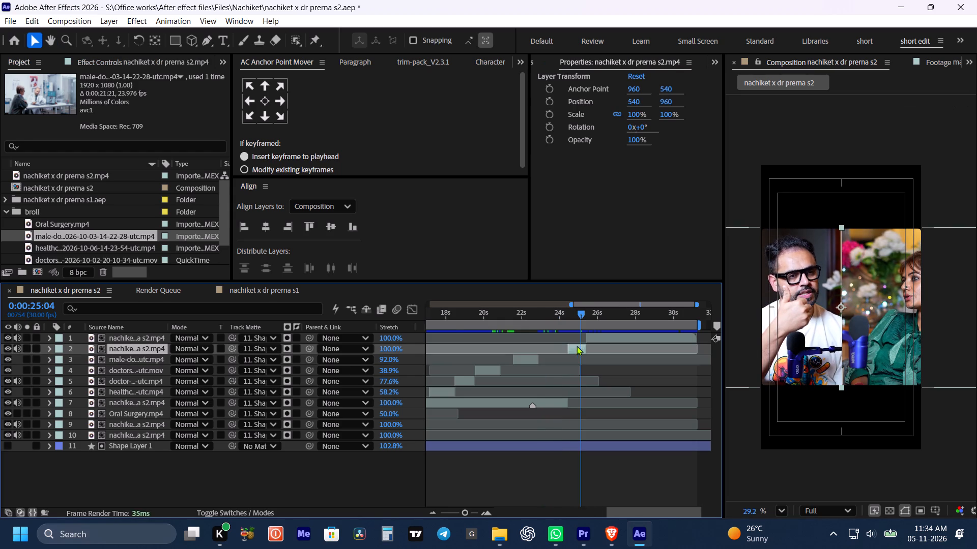
{"action": "left_click_drag", "start_coordinate": [634, 98], "coordinate": [764, 119]}
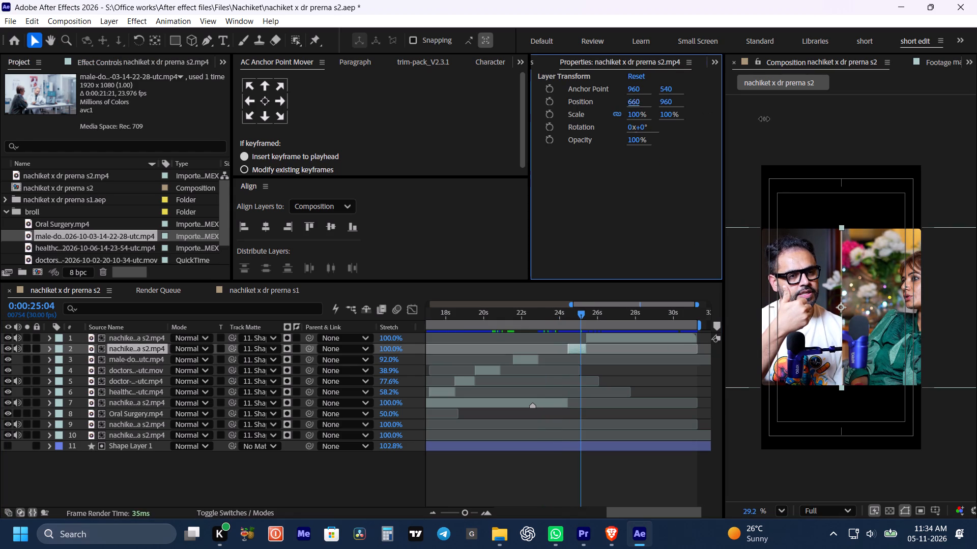
{"action": "left_click_drag", "start_coordinate": [764, 119], "coordinate": [915, 134]}
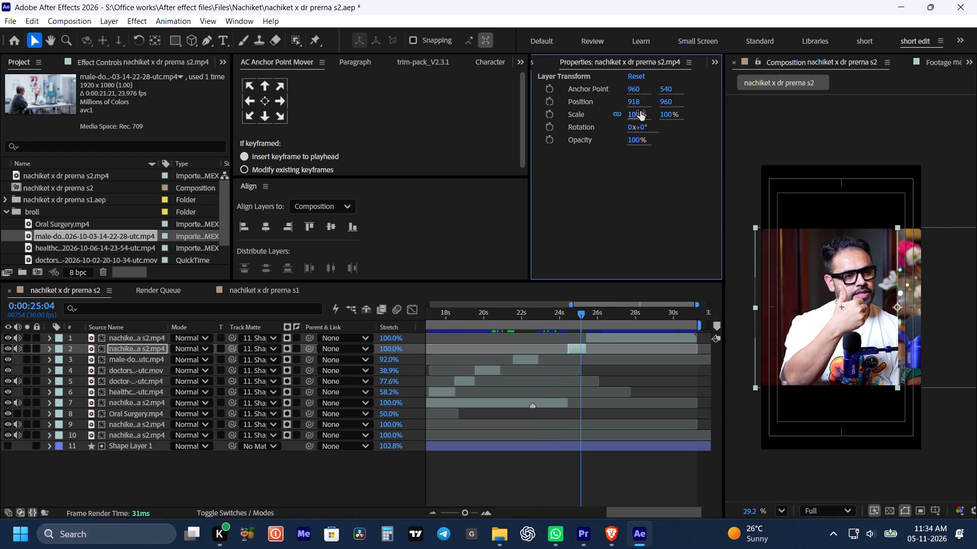
{"action": "left_click_drag", "start_coordinate": [640, 111], "coordinate": [657, 112]}
Reframe the layer 2 interview close-up at position 1101, 1137 and save the project.
{"action": "left_click_drag", "start_coordinate": [626, 98], "coordinate": [636, 99]}
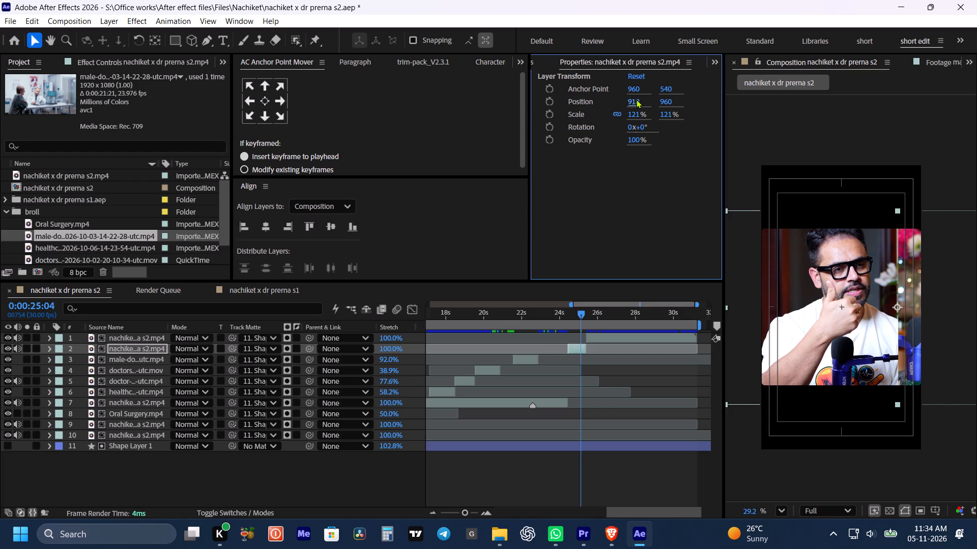
{"action": "left_click_drag", "start_coordinate": [636, 99], "coordinate": [637, 100]}
{"action": "left_click_drag", "start_coordinate": [634, 102], "coordinate": [789, 113]}
{"action": "left_click_drag", "start_coordinate": [786, 114], "coordinate": [780, 115]}
{"action": "left_click", "coordinate": [580, 352]}
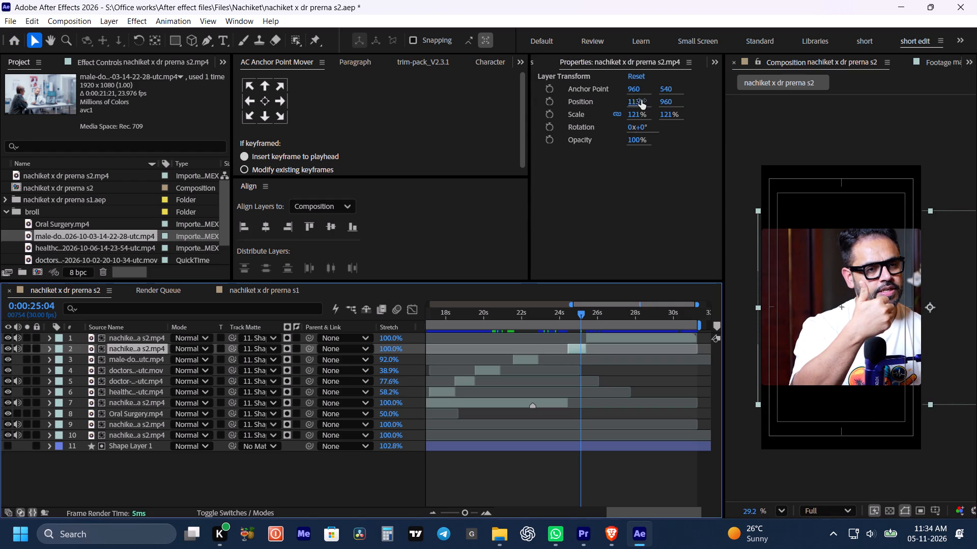
{"action": "left_click_drag", "start_coordinate": [635, 100], "coordinate": [576, 112]}
{"action": "left_click_drag", "start_coordinate": [664, 98], "coordinate": [733, 107]}
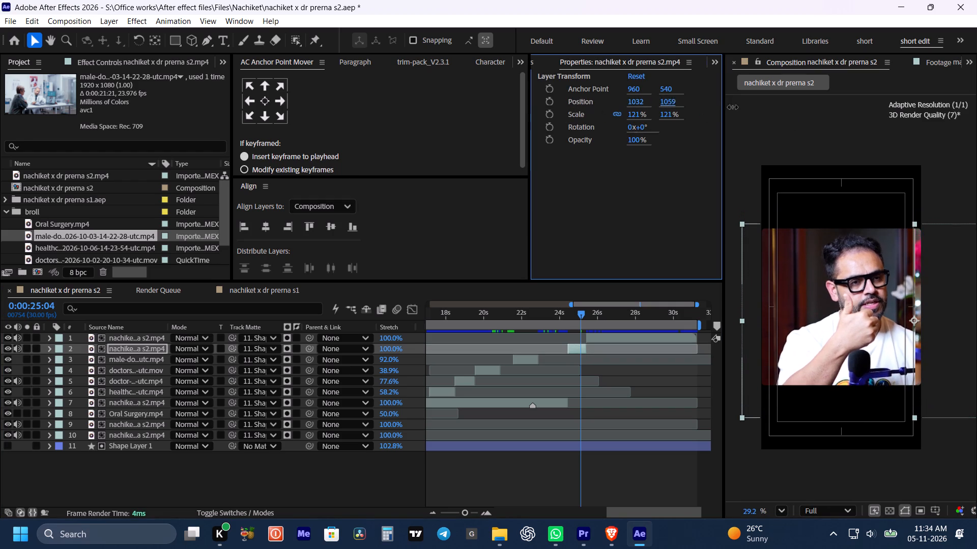
{"action": "left_click_drag", "start_coordinate": [733, 107], "coordinate": [764, 115]}
{"action": "left_click_drag", "start_coordinate": [639, 101], "coordinate": [525, 131]}
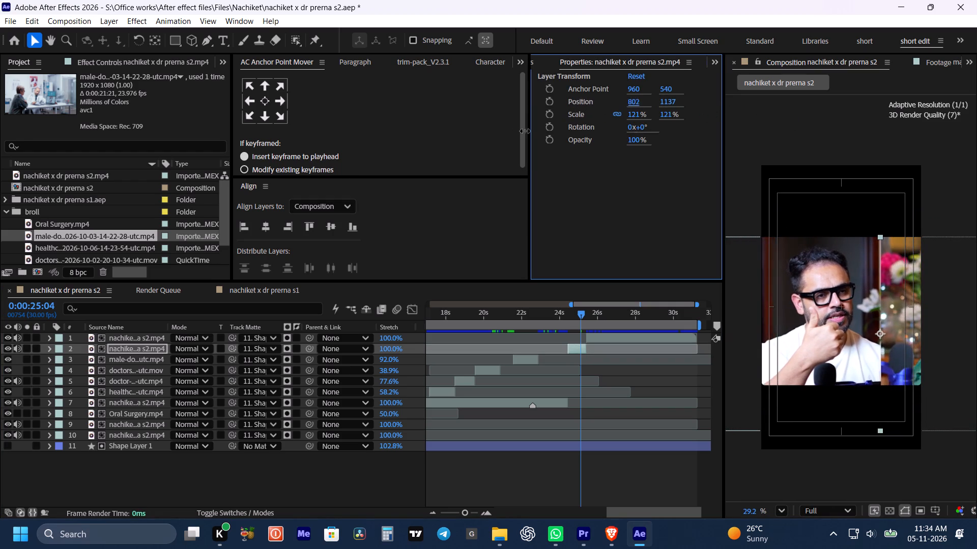
{"action": "left_click_drag", "start_coordinate": [525, 131], "coordinate": [715, 134]}
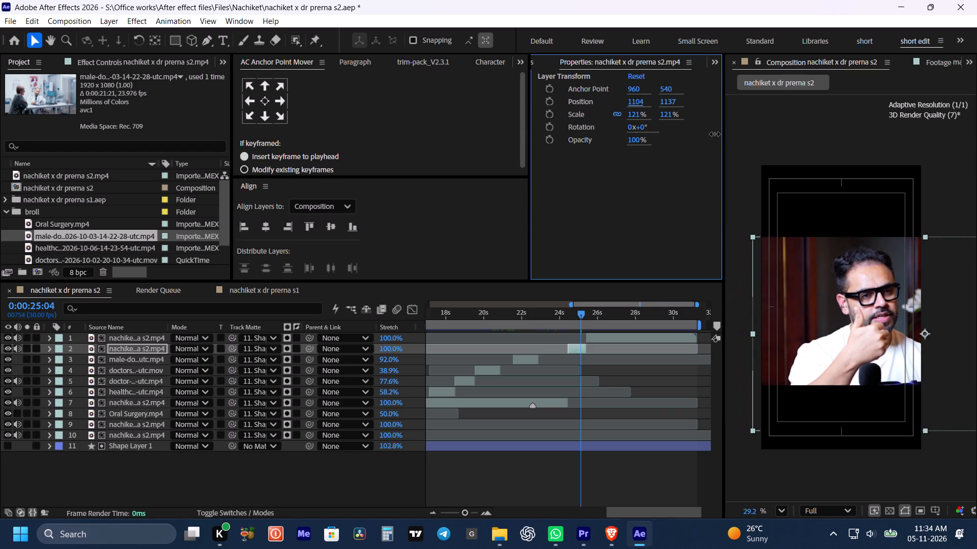
{"action": "left_click_drag", "start_coordinate": [715, 134], "coordinate": [567, 166]}
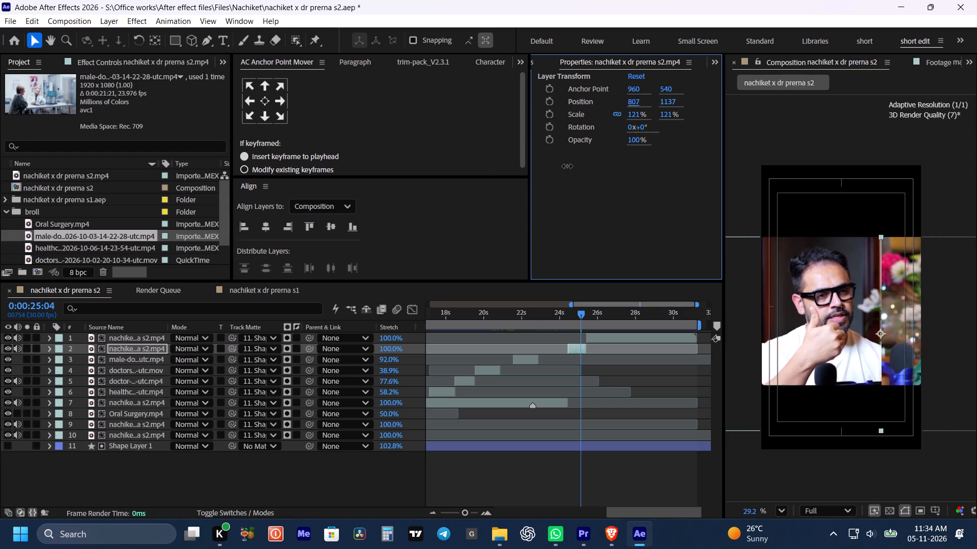
{"action": "left_click_drag", "start_coordinate": [567, 166], "coordinate": [671, 166]}
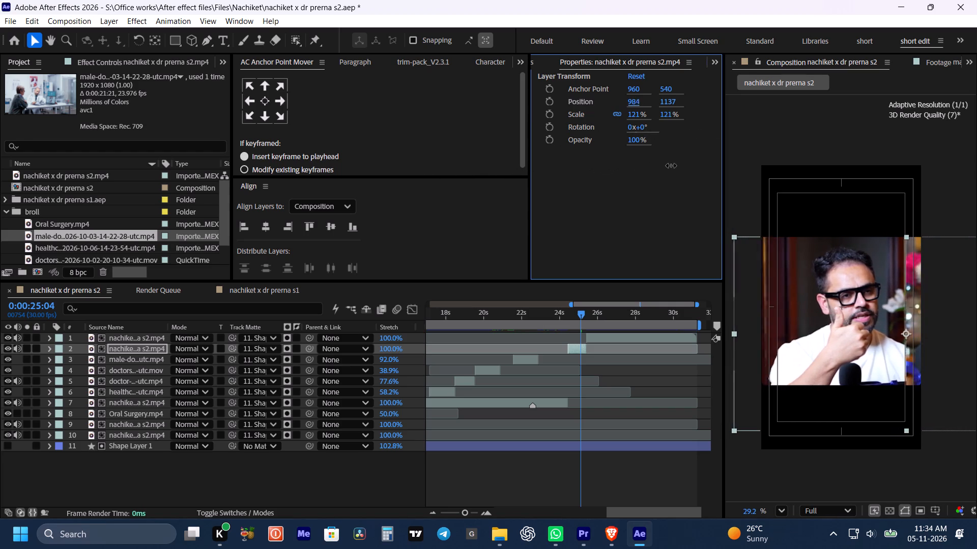
{"action": "left_click_drag", "start_coordinate": [671, 166], "coordinate": [554, 179]}
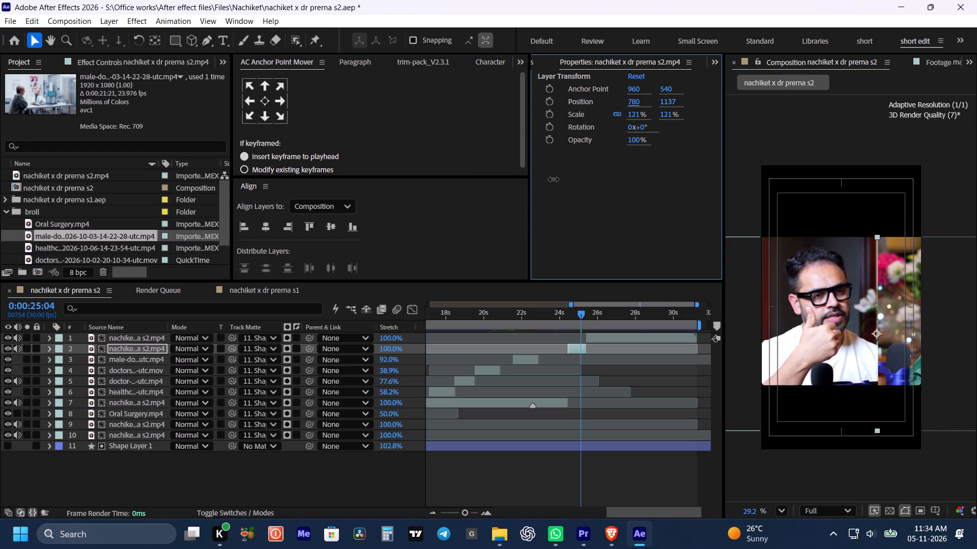
{"action": "left_click_drag", "start_coordinate": [554, 179], "coordinate": [724, 177]}
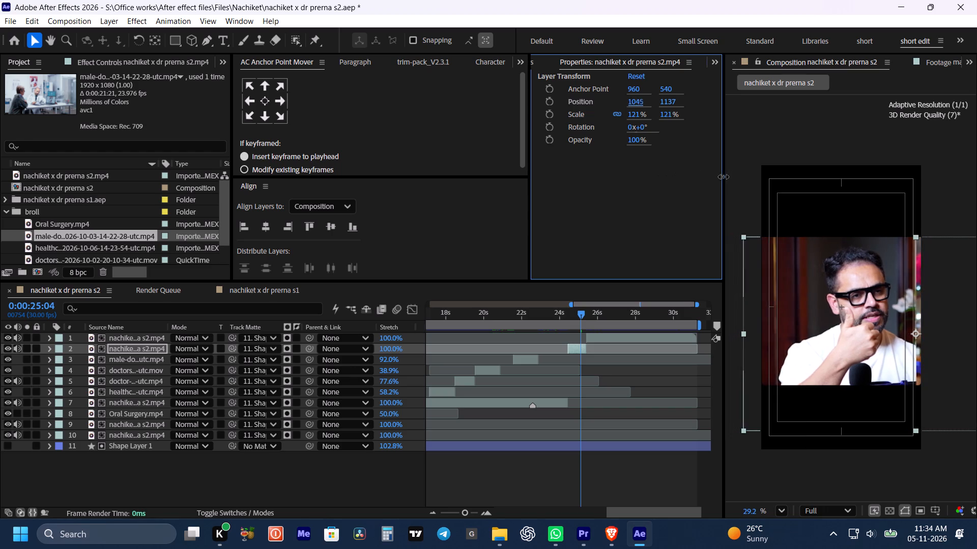
{"action": "left_click_drag", "start_coordinate": [724, 177], "coordinate": [761, 182]}
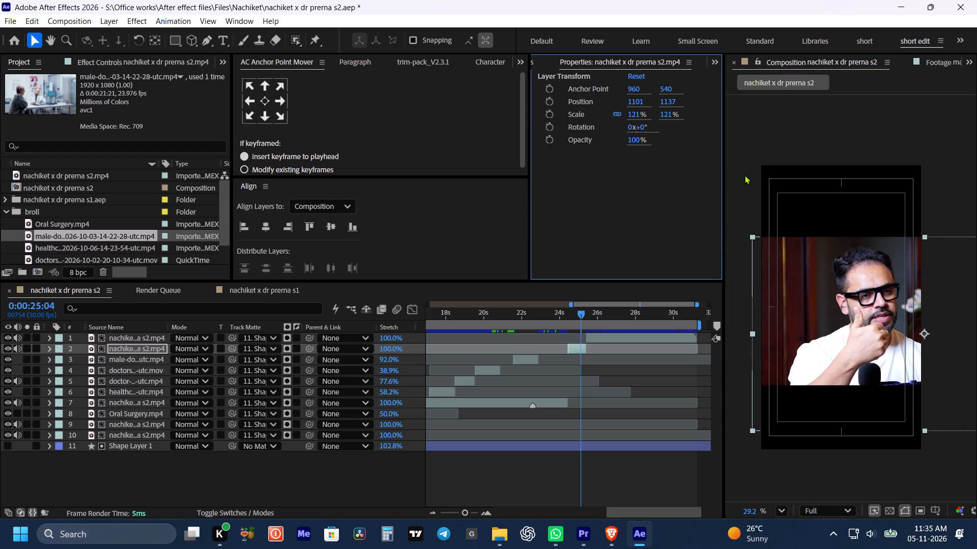
{"action": "key", "text": "ctrl+s"}
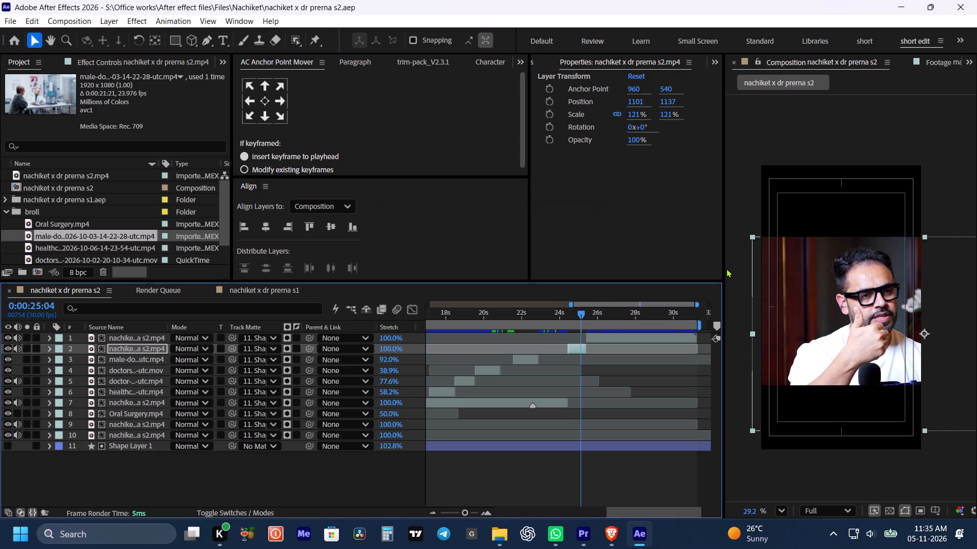
Preview from about 0:00:23:23 to check the reframed layer 2 close-up and its cut into the layer 1 shot.
{"action": "left_click", "coordinate": [635, 464]}
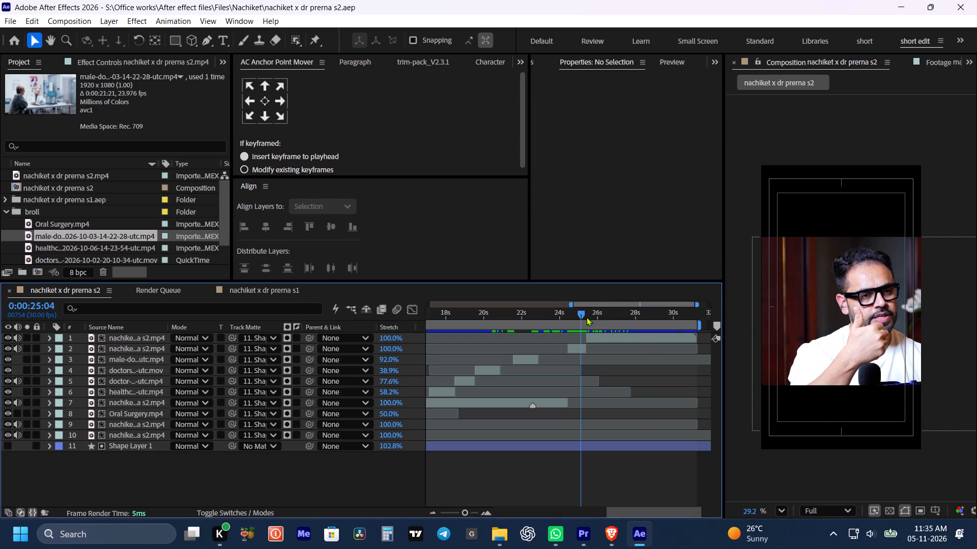
{"action": "left_click", "coordinate": [555, 319]}
{"action": "key", "text": "space"}
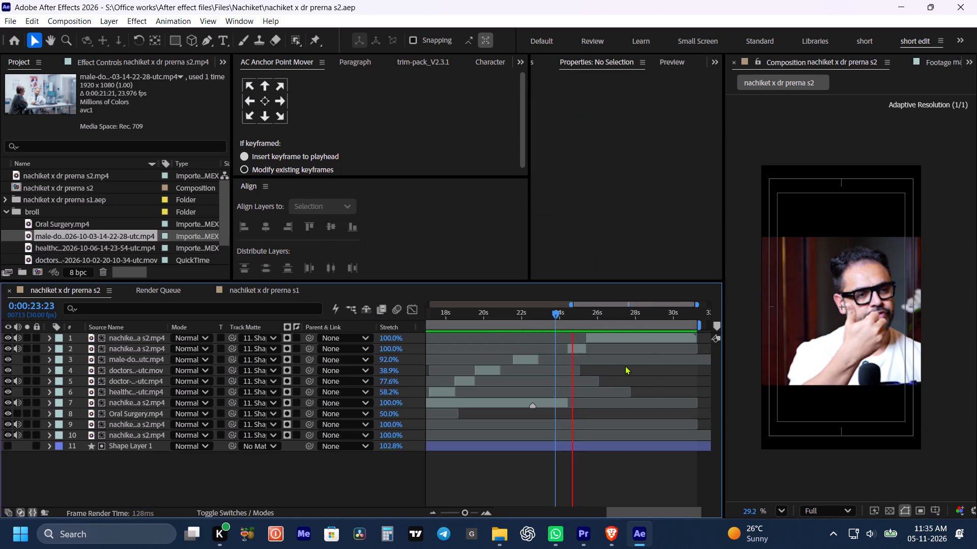
{"action": "key", "text": "space"}
{"action": "key", "text": "space"}
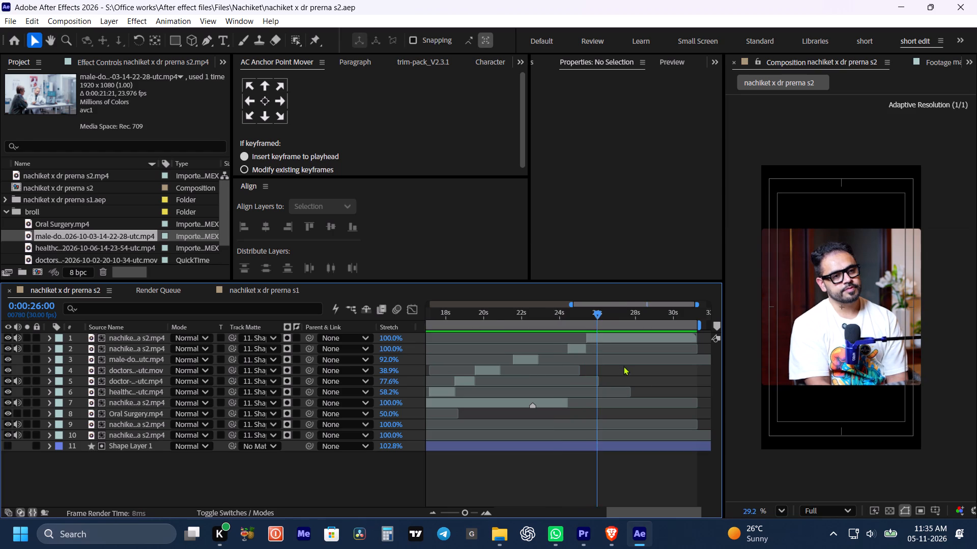
{"action": "scroll", "coordinate": [623, 367], "scroll_direction": "up", "scroll_amount": 2, "text": "alt"}
{"action": "key", "text": "space"}
{"action": "left_click", "coordinate": [476, 316]}
{"action": "key", "text": "space"}
{"action": "scroll", "coordinate": [479, 323], "scroll_direction": "down", "scroll_amount": 2, "text": "alt"}
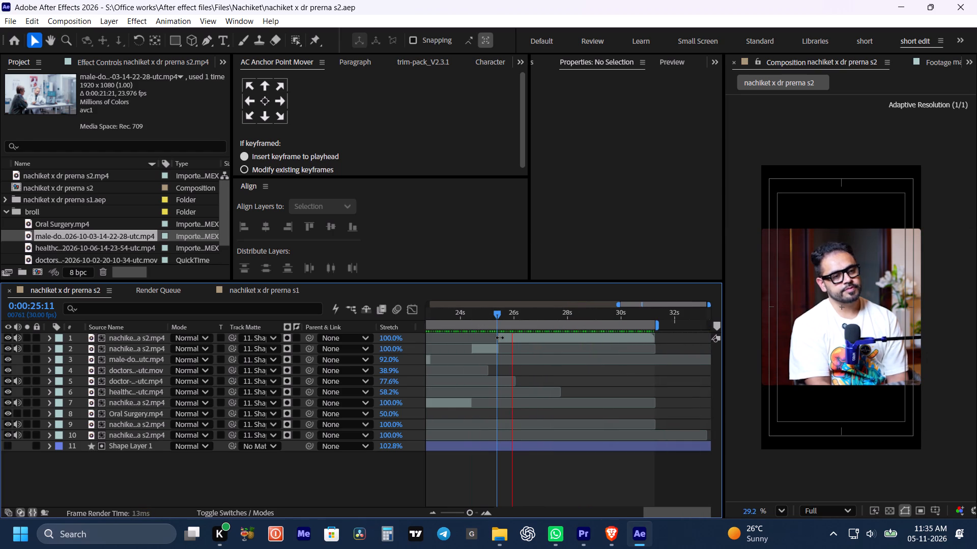
{"action": "key", "text": "space"}
{"action": "left_click_drag", "start_coordinate": [492, 309], "coordinate": [480, 310]}
{"action": "key", "text": "space"}
{"action": "key", "text": "space"}
{"action": "left_click", "coordinate": [473, 312]}
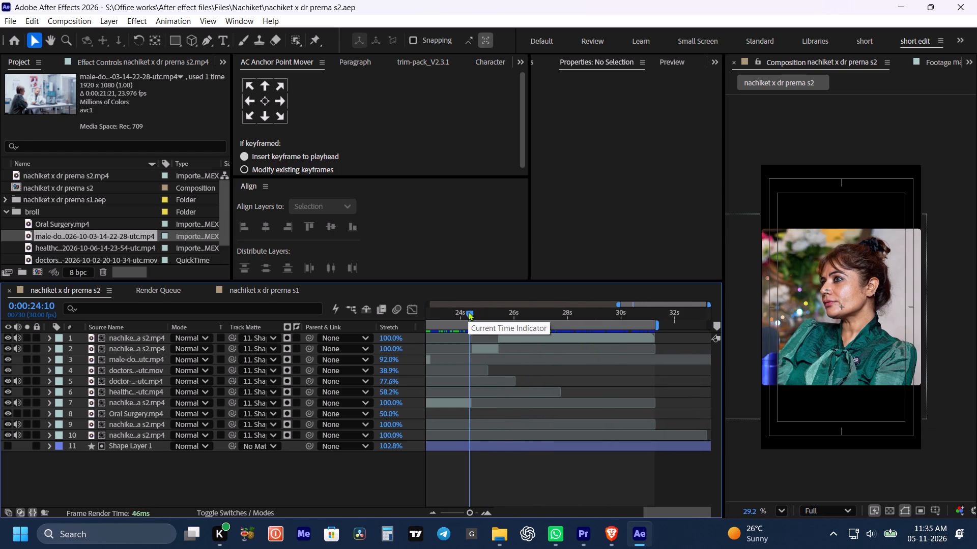
{"action": "key", "text": "space"}
{"action": "key", "text": "space"}
{"action": "key", "text": "space"}
{"action": "key", "text": "space"}
{"action": "key", "text": "space"}
{"action": "left_click_drag", "start_coordinate": [576, 383], "coordinate": [589, 384]}
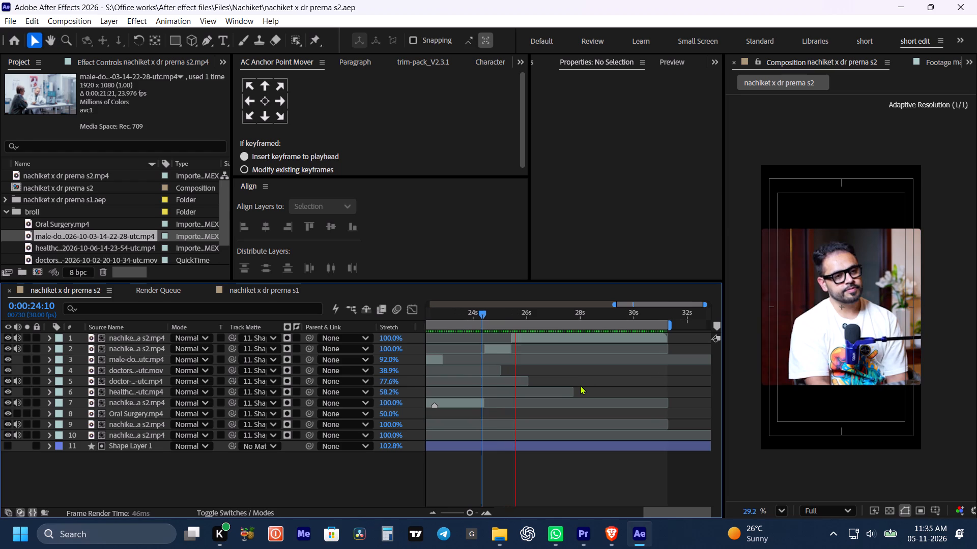
{"action": "key", "text": "space"}
{"action": "key", "text": "space"}
{"action": "key", "text": "space"}
Save the project.
{"action": "scroll", "coordinate": [837, 226], "scroll_direction": "down", "scroll_amount": 5}
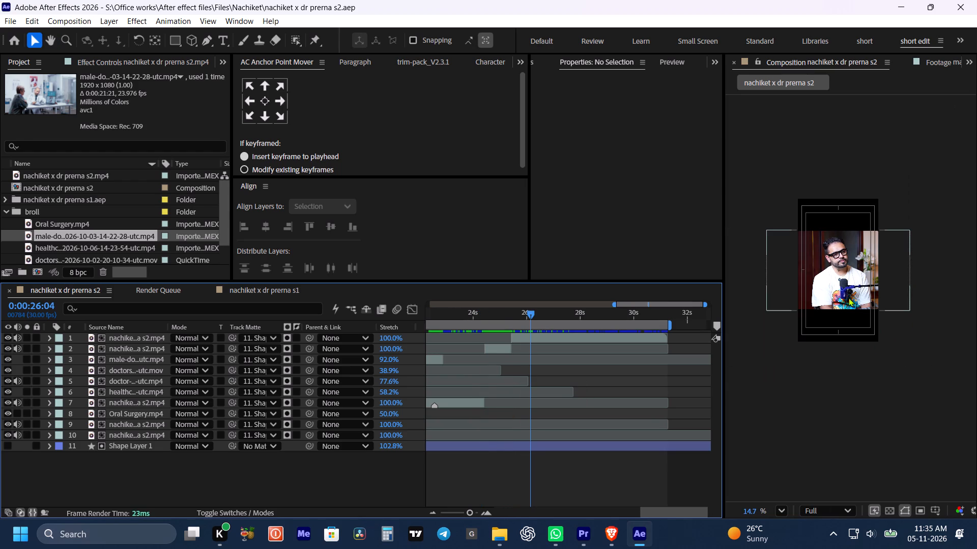
{"action": "scroll", "coordinate": [849, 263], "scroll_direction": "up", "scroll_amount": 7}
{"action": "key", "text": "space"}
{"action": "key", "text": "space"}
{"action": "key", "text": "space"}
{"action": "key", "text": "space"}
{"action": "key", "text": "space"}
{"action": "key", "text": "space"}
{"action": "key", "text": "space"}
{"action": "key", "text": "space"}
{"action": "key", "text": "space"}
{"action": "key", "text": "space"}
{"action": "key", "text": "space"}
{"action": "key", "text": "space"}
{"action": "key", "text": "space"}
{"action": "key", "text": "space"}
{"action": "key", "text": "space"}
{"action": "key", "text": "space"}
{"action": "key", "text": "space"}
{"action": "key", "text": "space"}
{"action": "key", "text": "space"}
{"action": "key", "text": "space"}
{"action": "left_click_drag", "start_coordinate": [822, 223], "coordinate": [839, 237]}
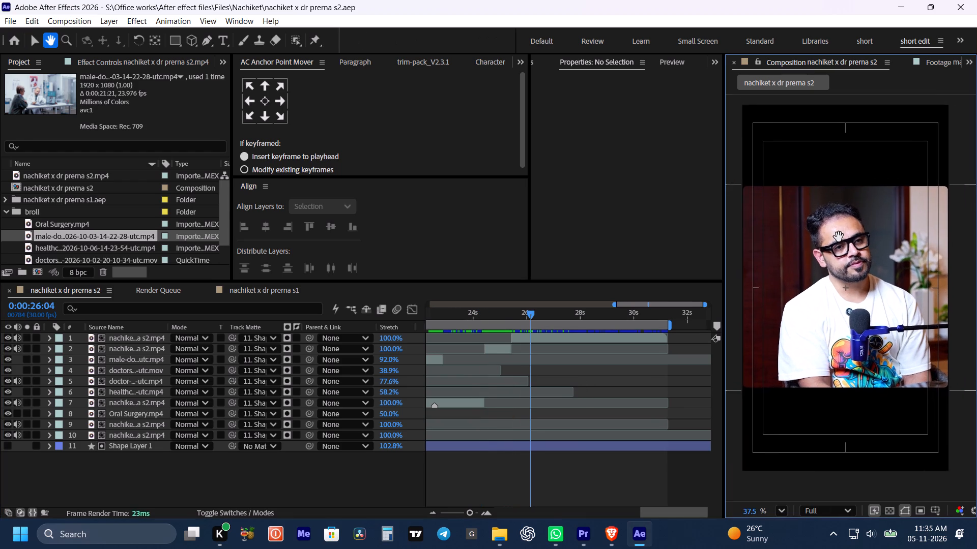
{"action": "left_click_drag", "start_coordinate": [839, 237], "coordinate": [831, 242]}
{"action": "key", "text": "ctrl+s"}
Preview from about 0:00:24:17 and again from 0:00:22:23 to check the cut from layer 2 into the layer 1 interview shot.
{"action": "key", "text": "space"}
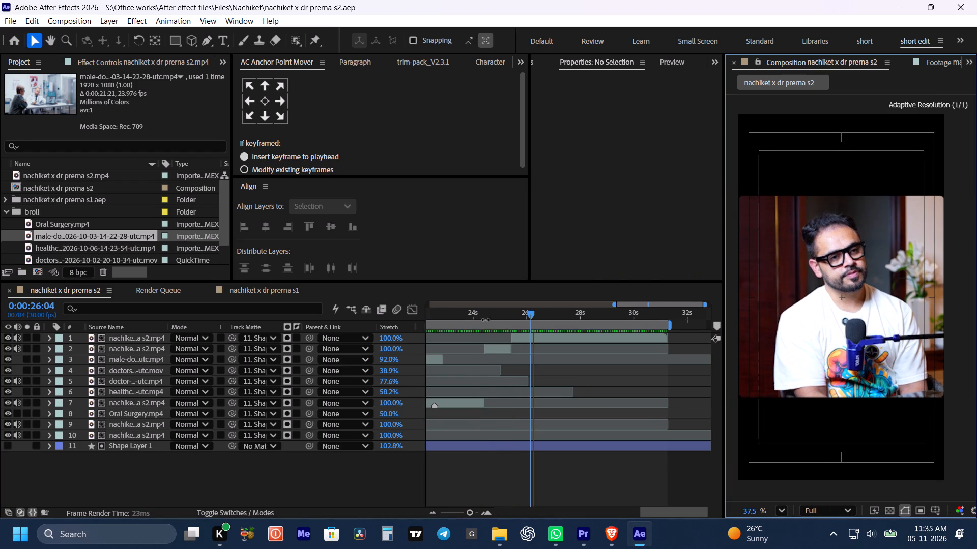
{"action": "left_click", "coordinate": [485, 320]}
{"action": "key", "text": "space"}
{"action": "left_click", "coordinate": [490, 313]}
{"action": "key", "text": "space"}
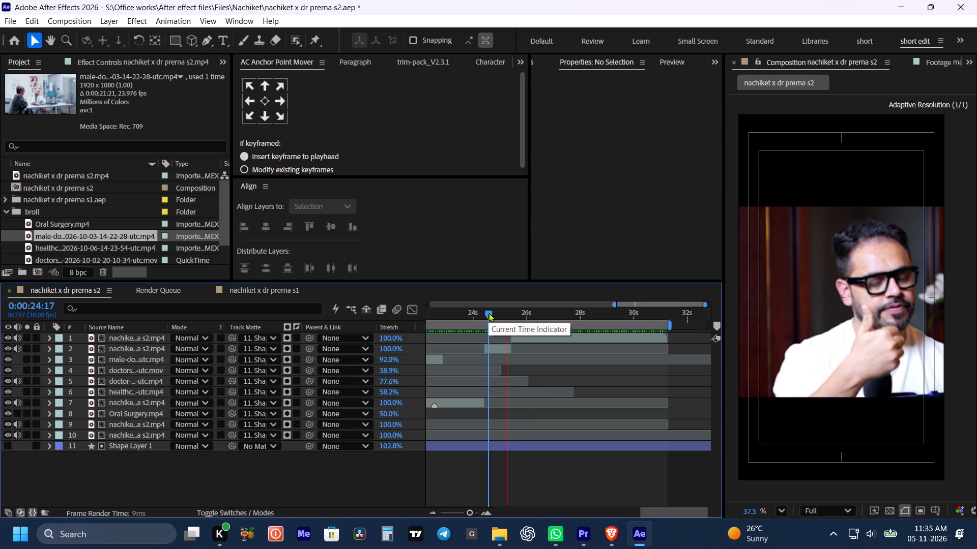
{"action": "key", "text": "space"}
{"action": "key", "text": "space"}
{"action": "scroll", "coordinate": [535, 369], "scroll_direction": "down", "scroll_amount": 1, "text": "alt"}
{"action": "key", "text": "space"}
{"action": "key", "text": "space"}
{"action": "left_click_drag", "start_coordinate": [589, 373], "coordinate": [581, 373]}
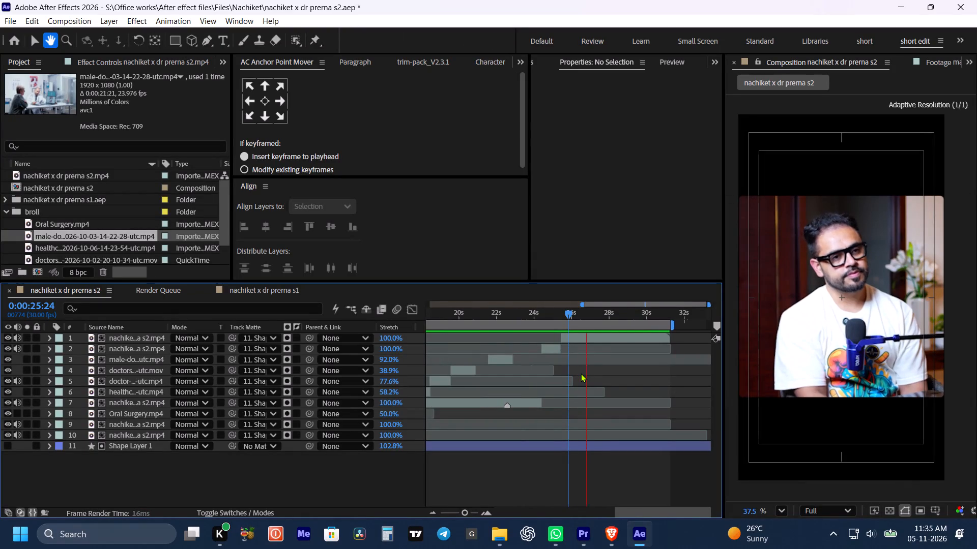
{"action": "key", "text": "space"}
{"action": "left_click_drag", "start_coordinate": [596, 371], "coordinate": [585, 371]}
{"action": "key", "text": "space"}
{"action": "left_click_drag", "start_coordinate": [558, 313], "coordinate": [538, 315]}
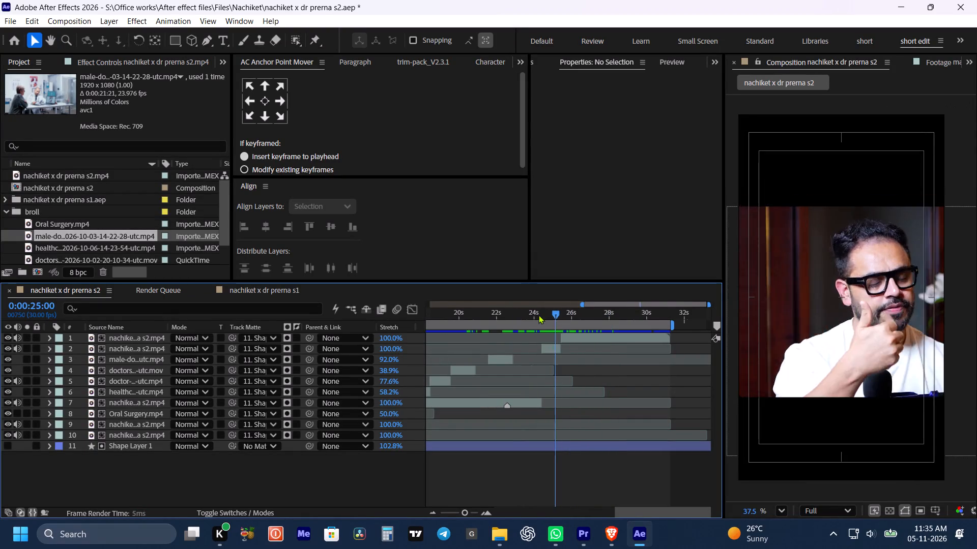
{"action": "left_click_drag", "start_coordinate": [538, 315], "coordinate": [511, 312]}
{"action": "key", "text": "space"}
{"action": "scroll", "coordinate": [541, 356], "scroll_direction": "up", "scroll_amount": 1, "text": "alt"}
{"action": "key", "text": "space"}
{"action": "left_click_drag", "start_coordinate": [537, 356], "coordinate": [543, 357]}
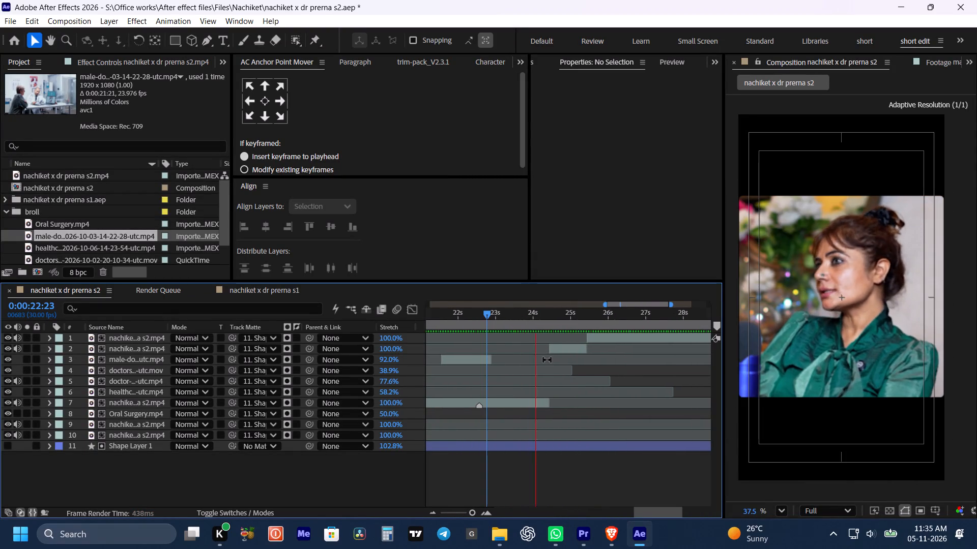
{"action": "key", "text": "space"}
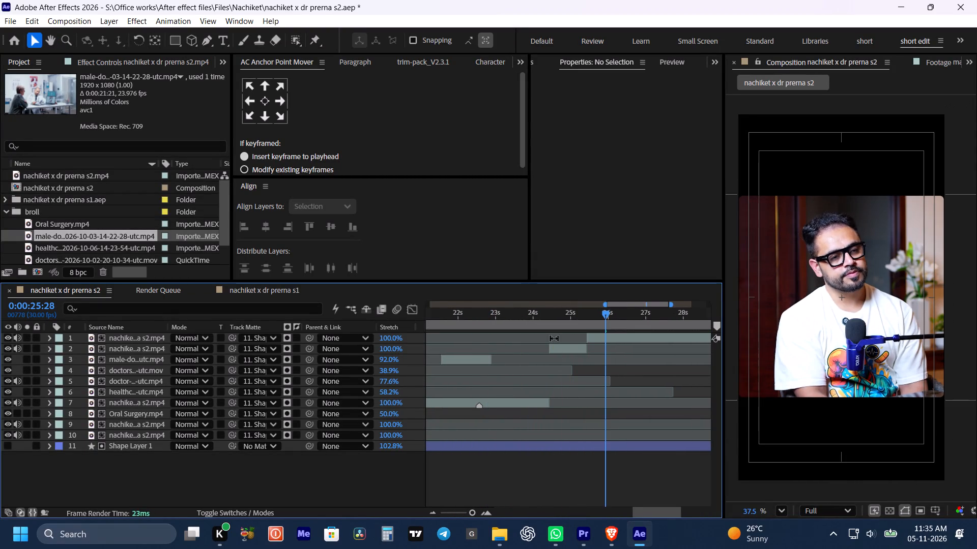
Replay the layer 1 interview shot from about 0:00:25:28, rechecking from 0:00:24:26, to judge where the next b-roll belongs.
{"action": "key", "text": "space"}
{"action": "scroll", "coordinate": [580, 334], "scroll_direction": "down", "scroll_amount": 1, "text": "alt"}
{"action": "key", "text": "space"}
{"action": "key", "text": "space"}
{"action": "key", "text": "space"}
{"action": "key", "text": "space"}
{"action": "key", "text": "space"}
{"action": "key", "text": "space"}
{"action": "key", "text": "space"}
{"action": "left_click_drag", "start_coordinate": [634, 350], "coordinate": [621, 352]}
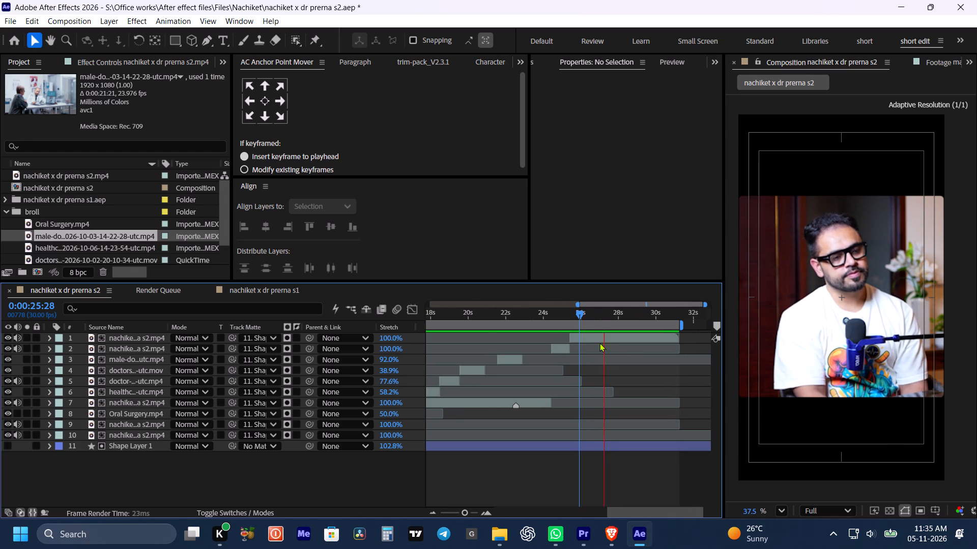
{"action": "key", "text": "space"}
{"action": "key", "text": "space"}
{"action": "key", "text": "space"}
{"action": "left_click", "coordinate": [560, 316]}
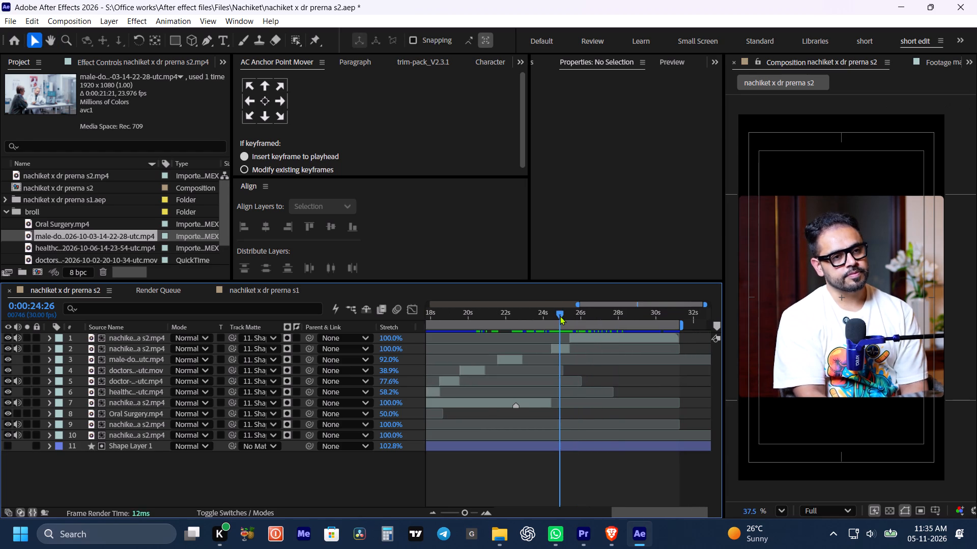
{"action": "key", "text": "space"}
{"action": "key", "text": "space"}
{"action": "key", "text": "space"}
{"action": "key", "text": "space"}
{"action": "key", "text": "space"}
{"action": "key", "text": "space"}
{"action": "key", "text": "space"}
{"action": "key", "text": "space"}
{"action": "key", "text": "space"}
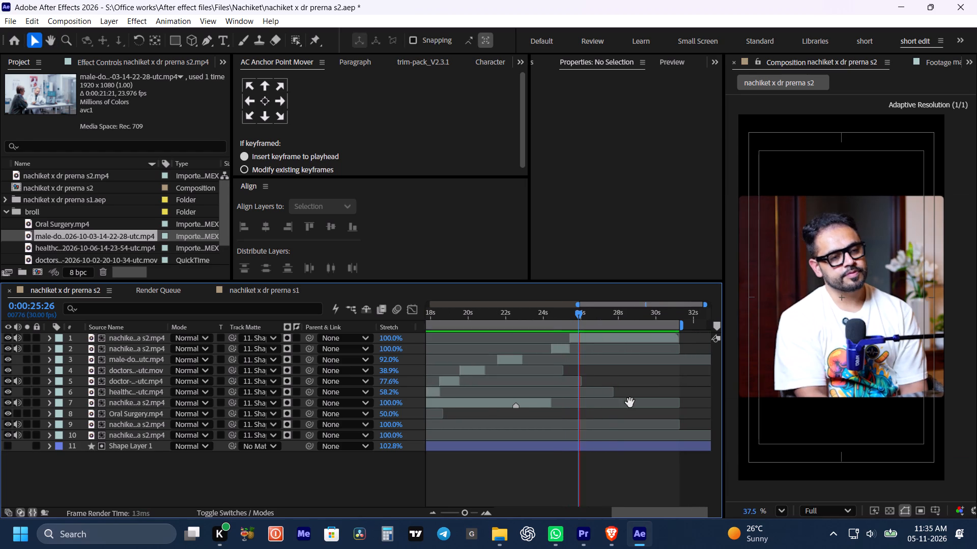
{"action": "left_click_drag", "start_coordinate": [631, 387], "coordinate": [608, 388]}
{"action": "key", "text": "space"}
{"action": "left_click_drag", "start_coordinate": [630, 382], "coordinate": [621, 382]}
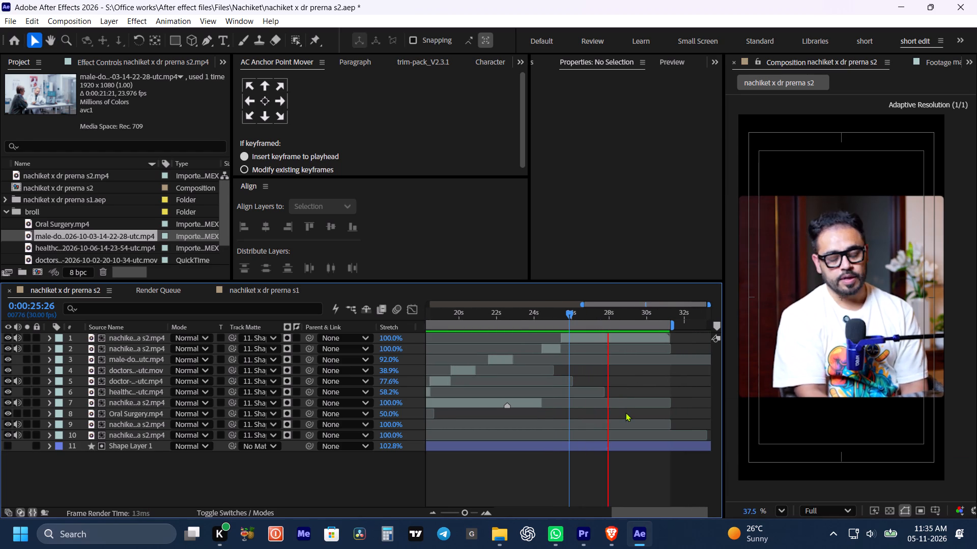
{"action": "key", "text": "space"}
Switch to the Envato page in Brave, close the open heart-diagram clip, and search stock videos for nephrology.
{"action": "left_click", "coordinate": [617, 544]}
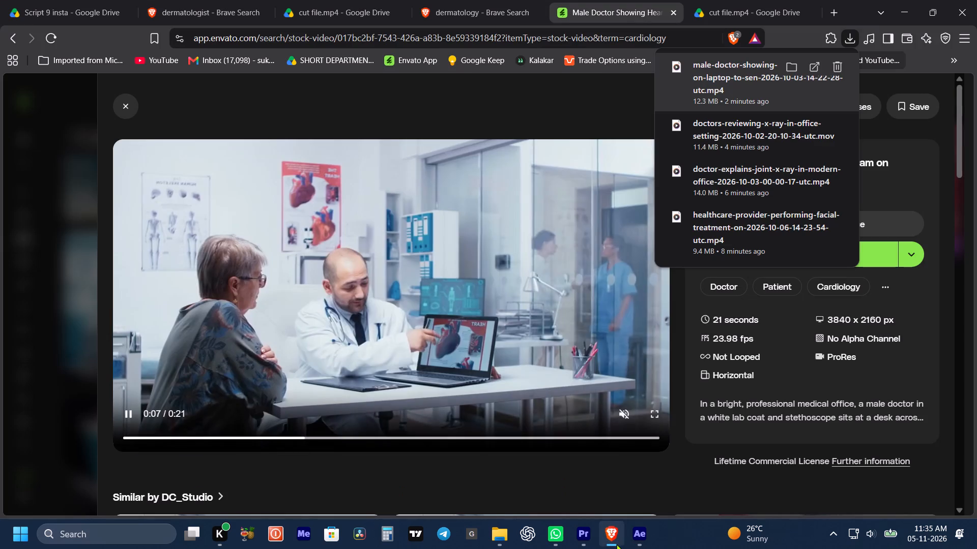
{"action": "left_click", "coordinate": [125, 104]}
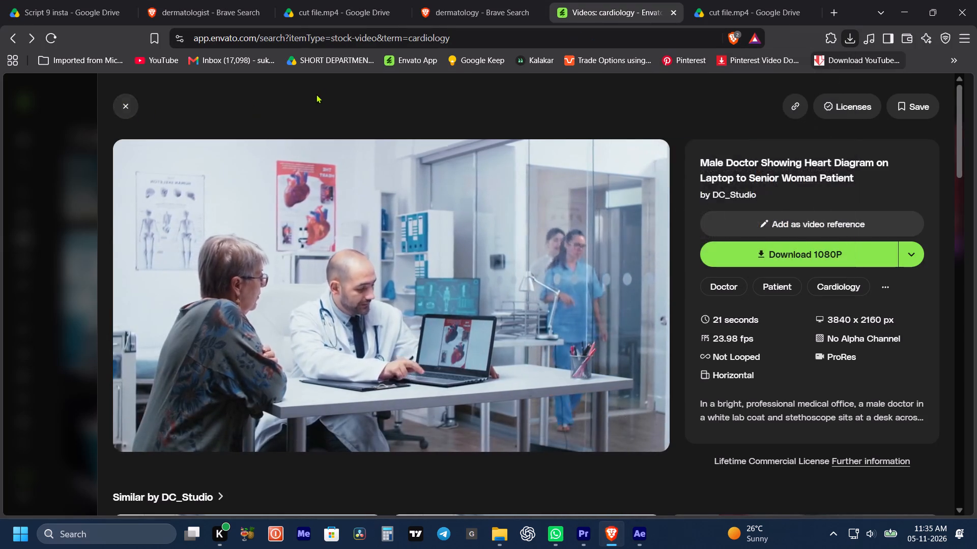
{"action": "left_click_drag", "start_coordinate": [425, 91], "coordinate": [283, 94]}
{"action": "type", "text": "nefro"}
{"action": "left_click", "coordinate": [283, 94]}
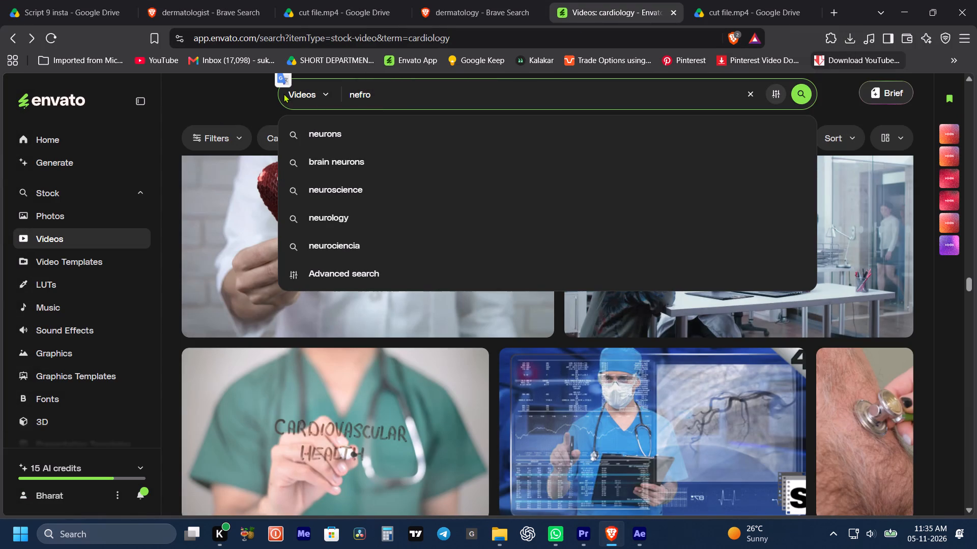
{"action": "type", "text": "lo"}
{"action": "left_click", "coordinate": [385, 96]}
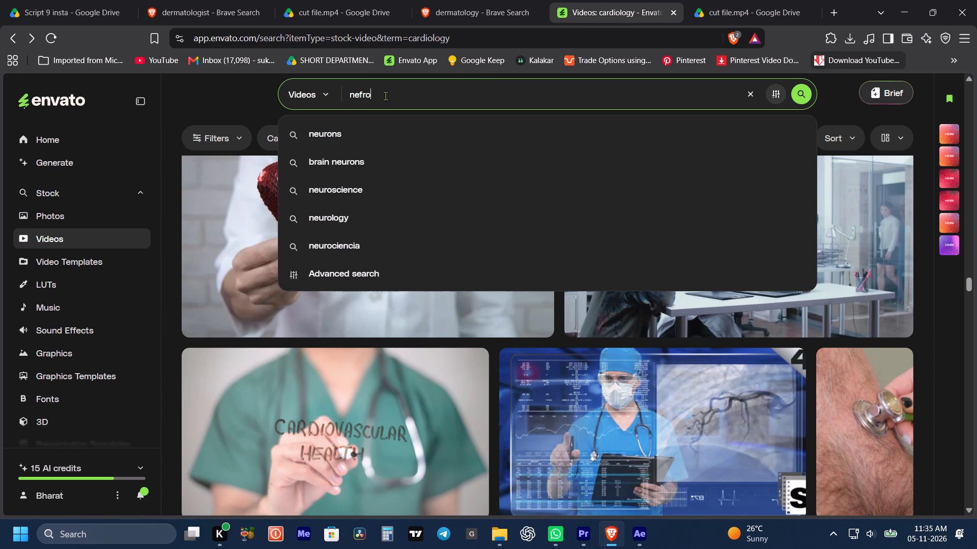
{"action": "type", "text": "logy"}
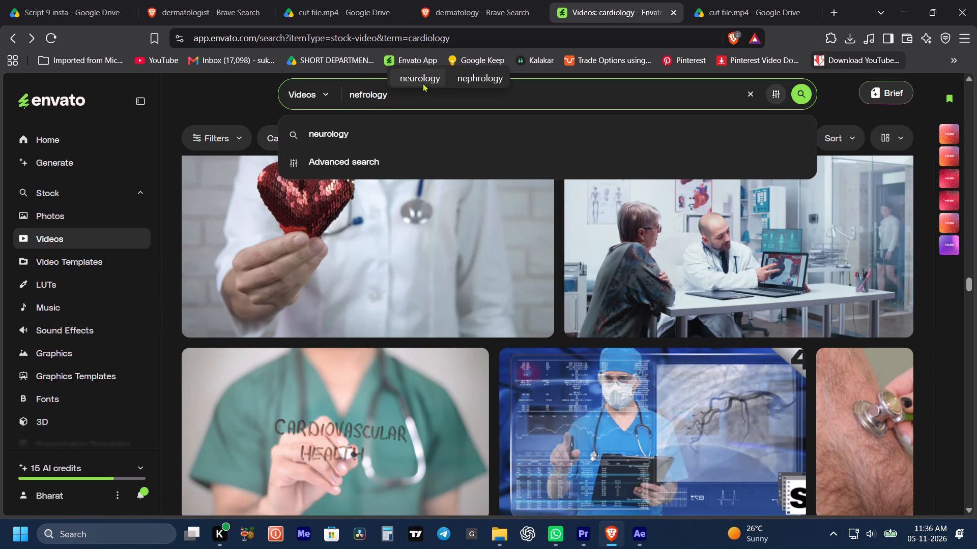
{"action": "left_click", "coordinate": [479, 83]}
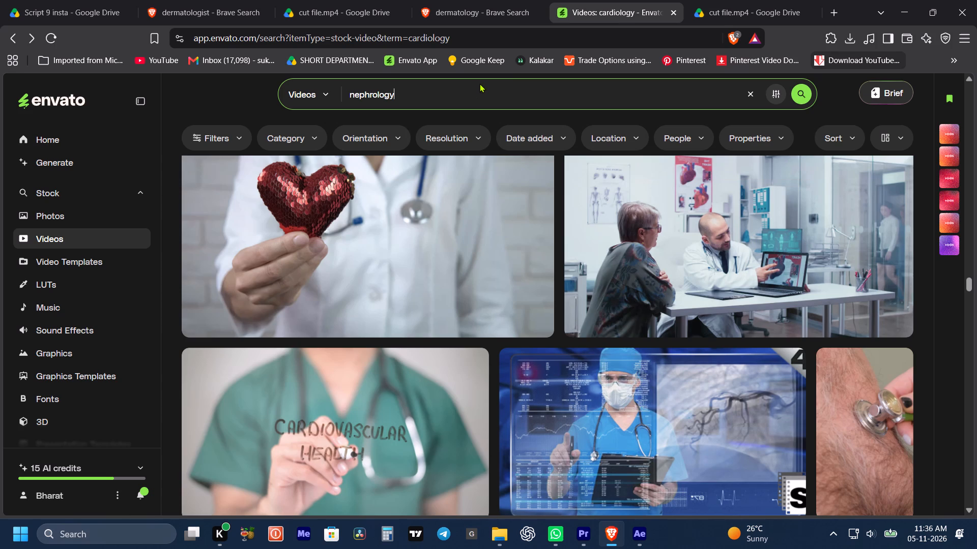
{"action": "key", "text": "Return"}
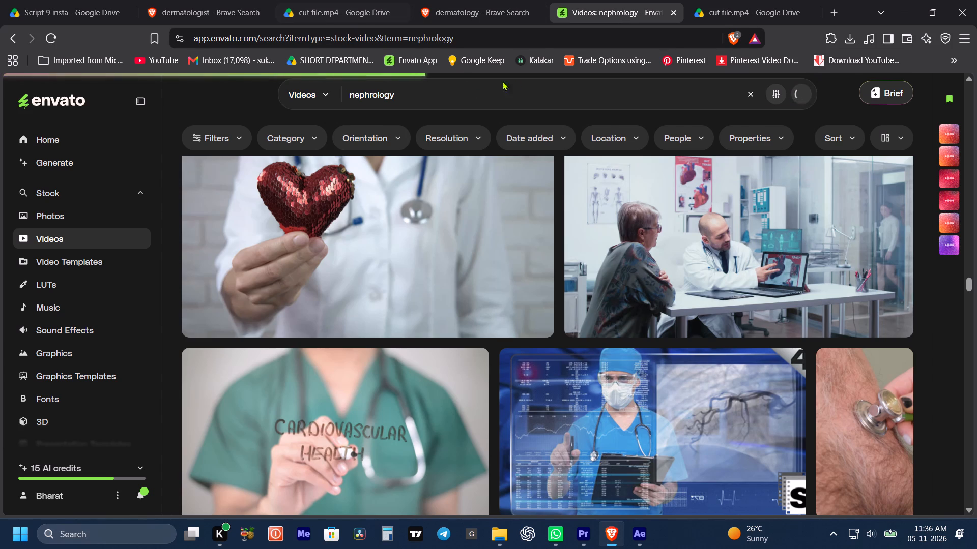
Look through the nephrology video results for a suitable kidney-related doctor b-roll clip.
{"action": "scroll", "coordinate": [591, 164], "scroll_direction": "down", "scroll_amount": 5}
{"action": "scroll", "coordinate": [721, 271], "scroll_direction": "down", "scroll_amount": 3}
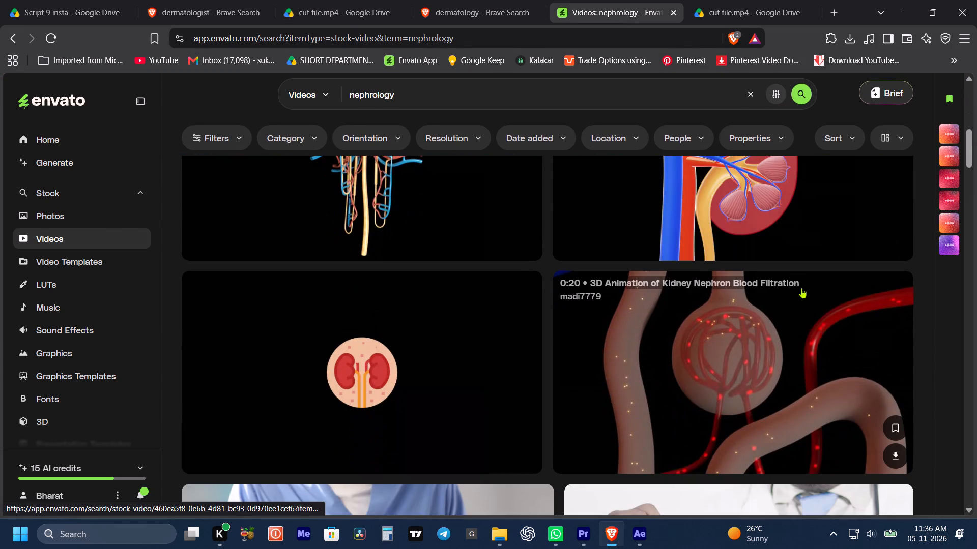
{"action": "scroll", "coordinate": [781, 301], "scroll_direction": "down", "scroll_amount": 4}
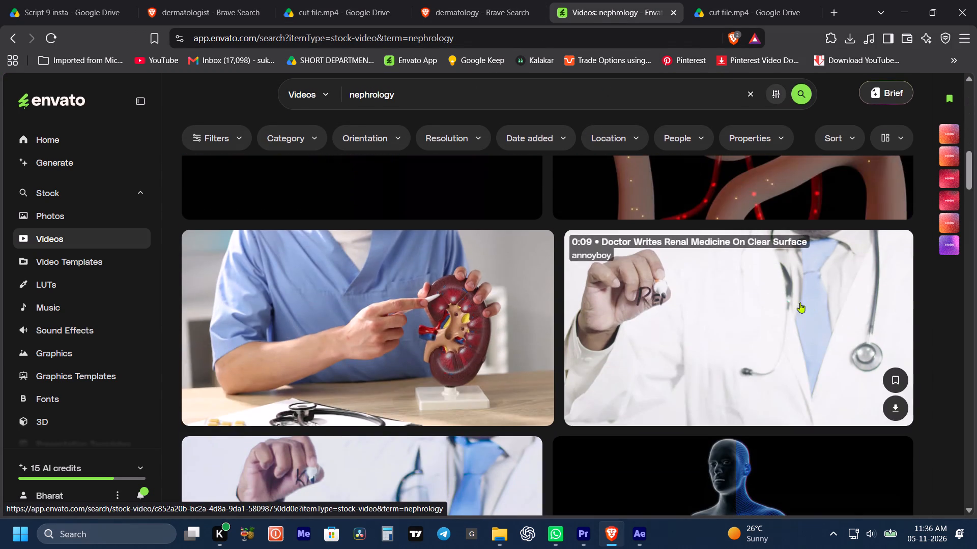
{"action": "scroll", "coordinate": [742, 322], "scroll_direction": "down", "scroll_amount": 7}
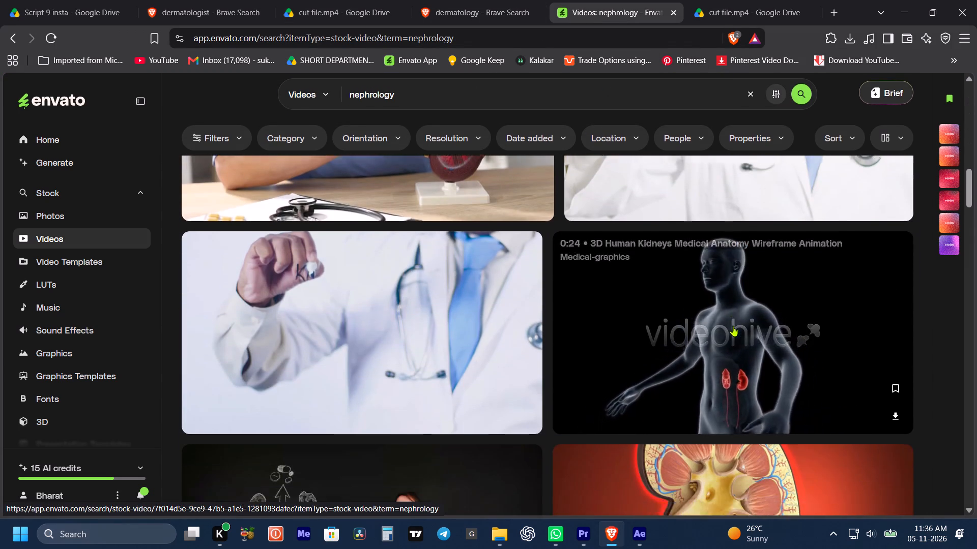
{"action": "scroll", "coordinate": [733, 326], "scroll_direction": "down", "scroll_amount": 4}
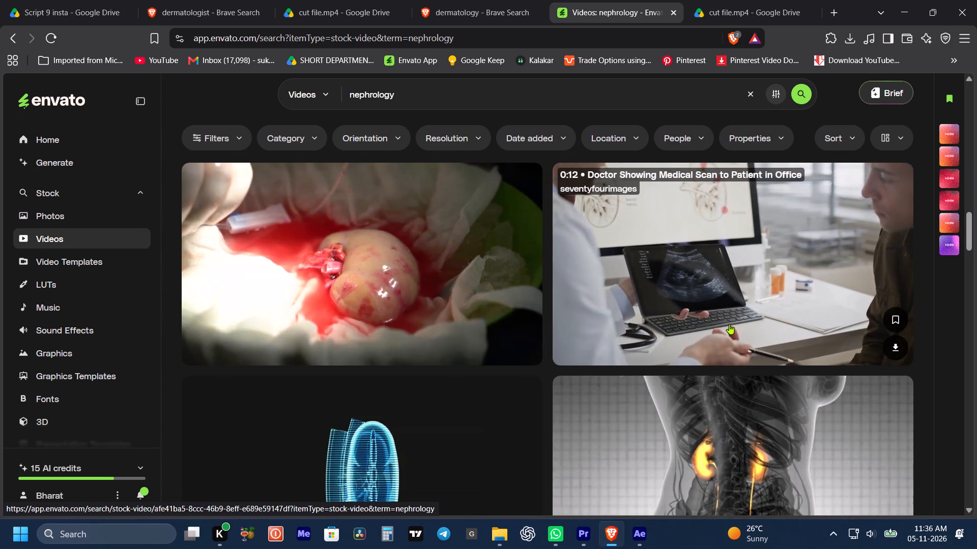
{"action": "scroll", "coordinate": [730, 324], "scroll_direction": "down", "scroll_amount": 5}
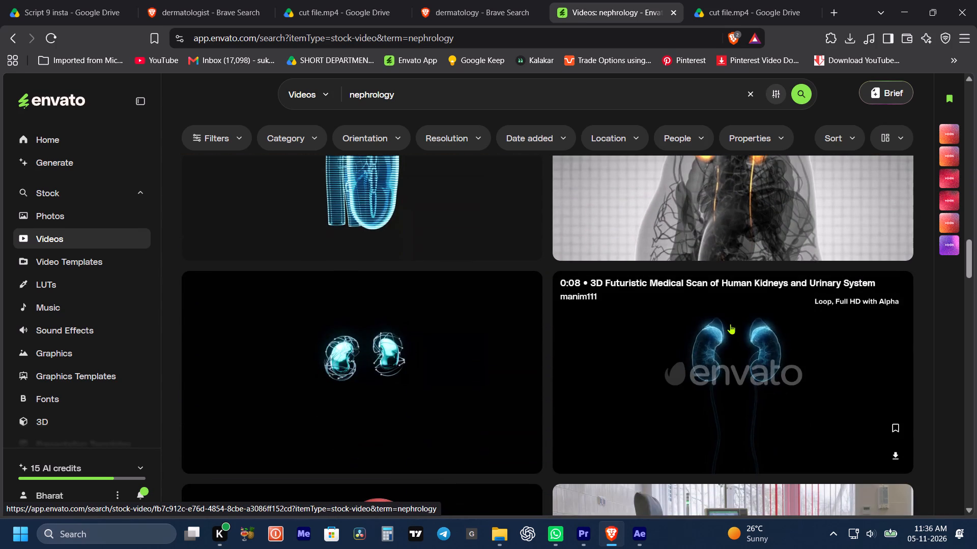
{"action": "scroll", "coordinate": [730, 324], "scroll_direction": "down", "scroll_amount": 5}
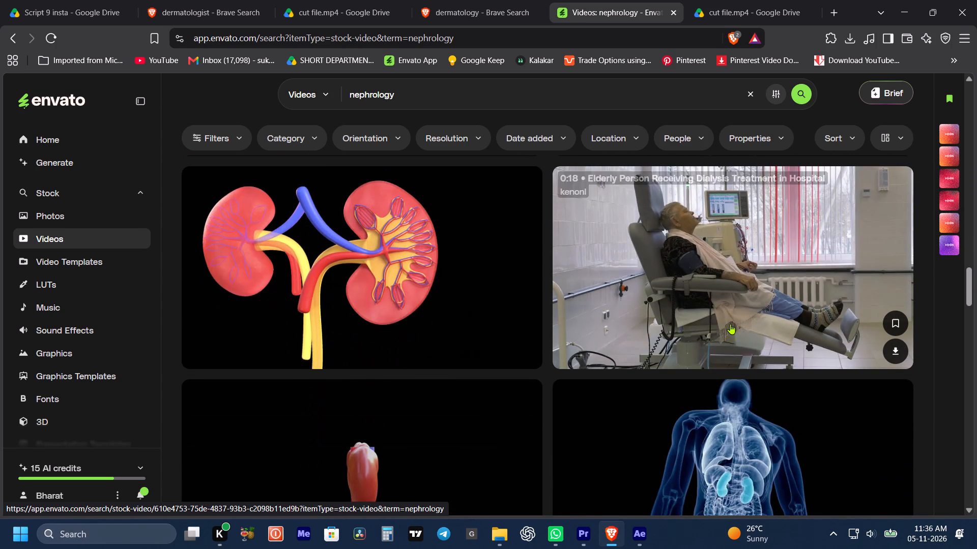
{"action": "scroll", "coordinate": [730, 324], "scroll_direction": "up", "scroll_amount": 6}
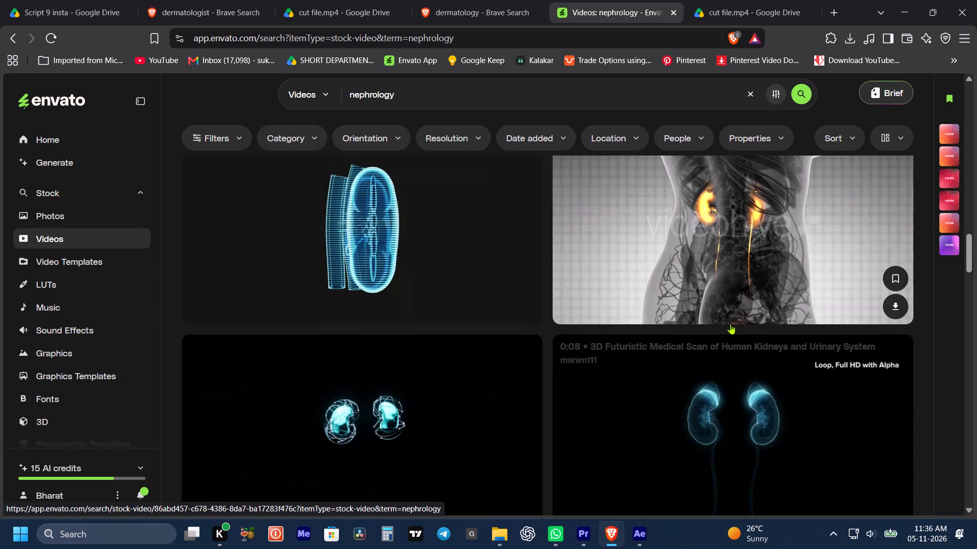
{"action": "scroll", "coordinate": [730, 324], "scroll_direction": "up", "scroll_amount": 1}
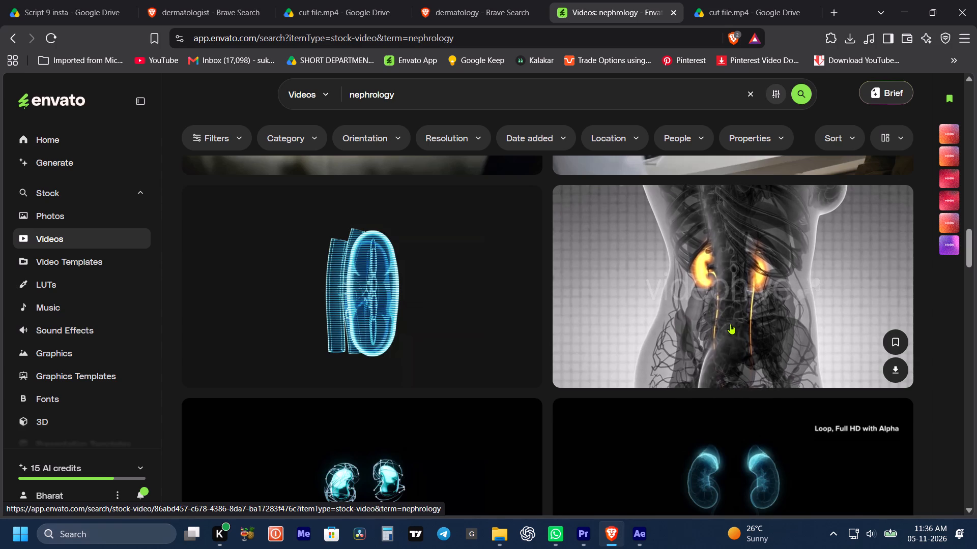
{"action": "scroll", "coordinate": [730, 324], "scroll_direction": "down", "scroll_amount": 6}
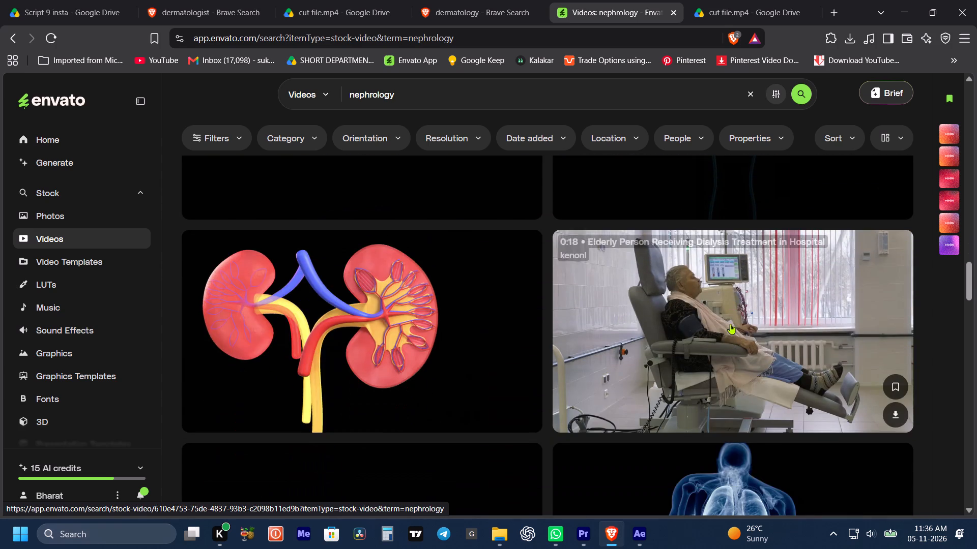
{"action": "scroll", "coordinate": [730, 324], "scroll_direction": "down", "scroll_amount": 10}
{"action": "scroll", "coordinate": [730, 324], "scroll_direction": "up", "scroll_amount": 4}
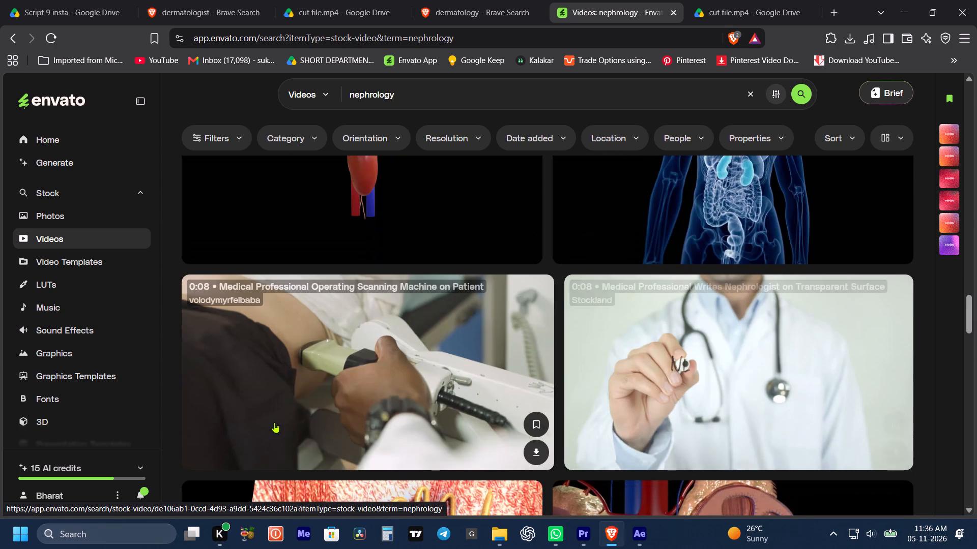
{"action": "scroll", "coordinate": [387, 388], "scroll_direction": "down", "scroll_amount": 5}
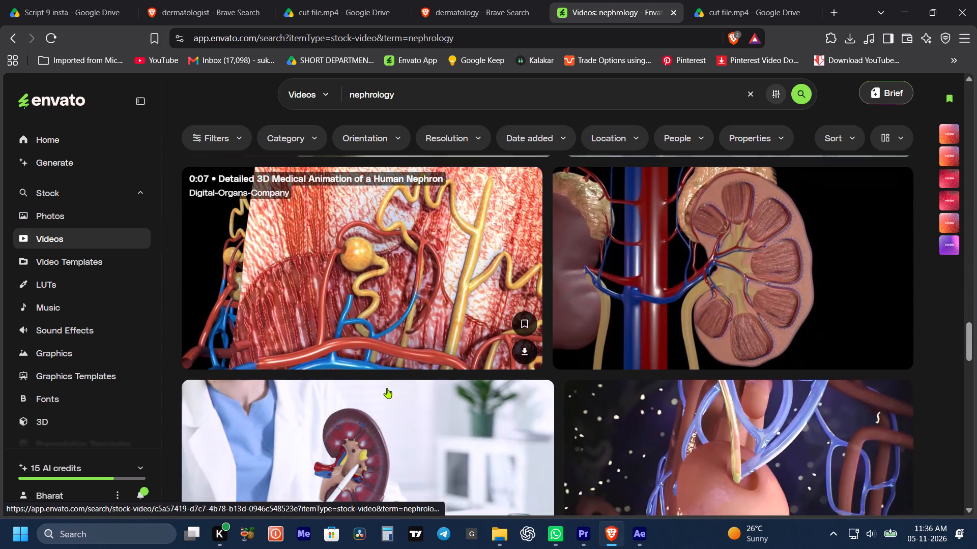
{"action": "scroll", "coordinate": [387, 388], "scroll_direction": "down", "scroll_amount": 4}
{"action": "scroll", "coordinate": [661, 383], "scroll_direction": "down", "scroll_amount": 2}
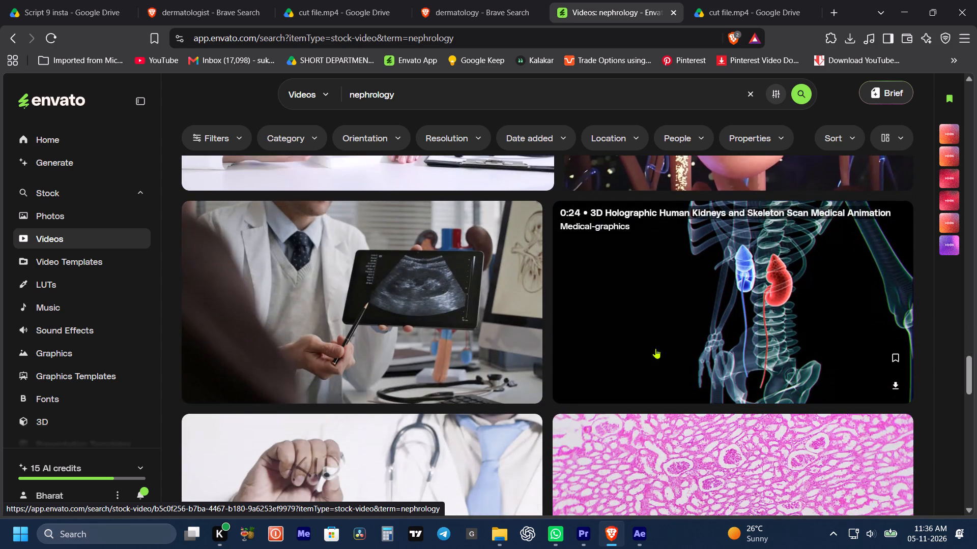
{"action": "scroll", "coordinate": [492, 324], "scroll_direction": "down", "scroll_amount": 2}
{"action": "scroll", "coordinate": [492, 324], "scroll_direction": "up", "scroll_amount": 1}
{"action": "scroll", "coordinate": [422, 271], "scroll_direction": "up", "scroll_amount": 1}
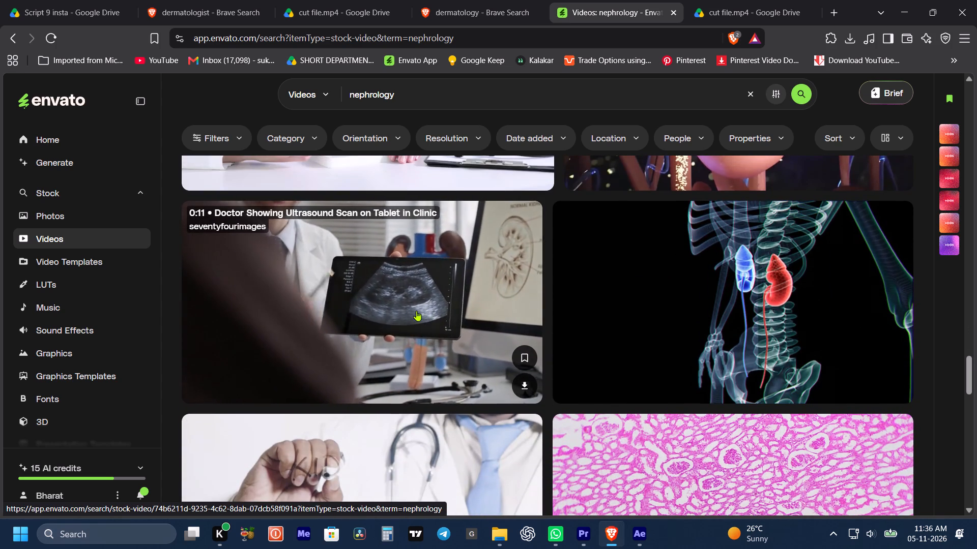
Download the "Doctor Showing Ultrasound Scan on Tablet in Clinic" video in 1080P to the video Assits folder, copying its file name.
{"action": "left_click", "coordinate": [416, 311]}
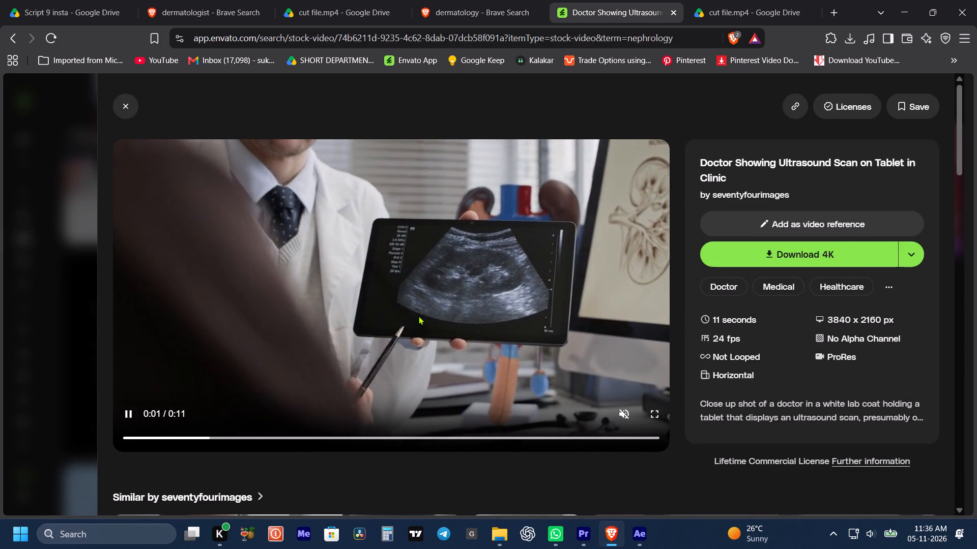
{"action": "left_click", "coordinate": [917, 257]}
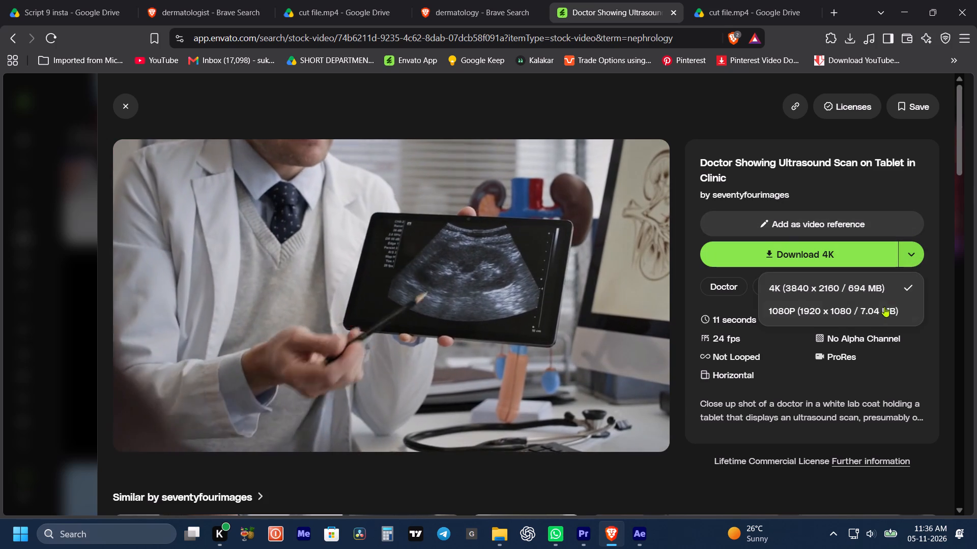
{"action": "left_click", "coordinate": [884, 307]}
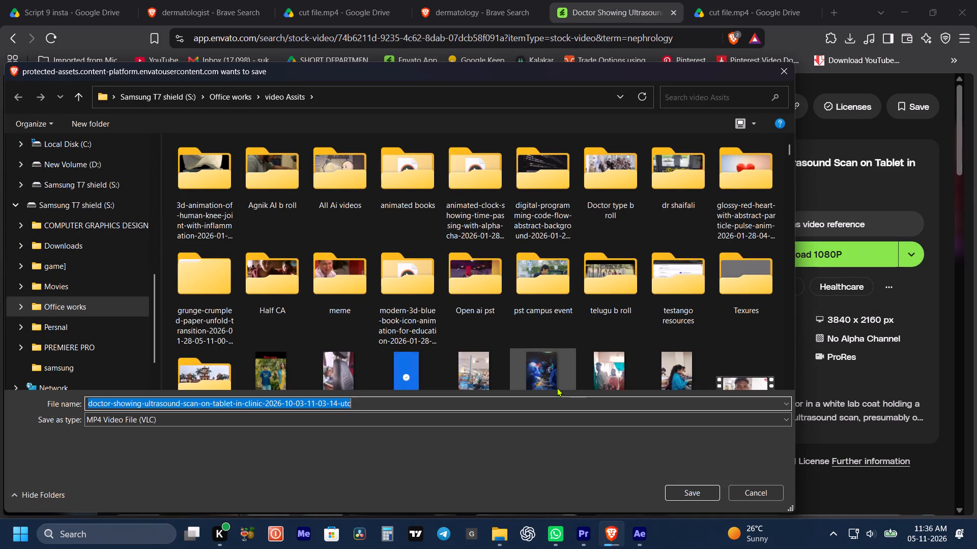
{"action": "key", "text": "ctrl+c"}
{"action": "key", "text": "ctrl+c"}
{"action": "left_click", "coordinate": [710, 492]}
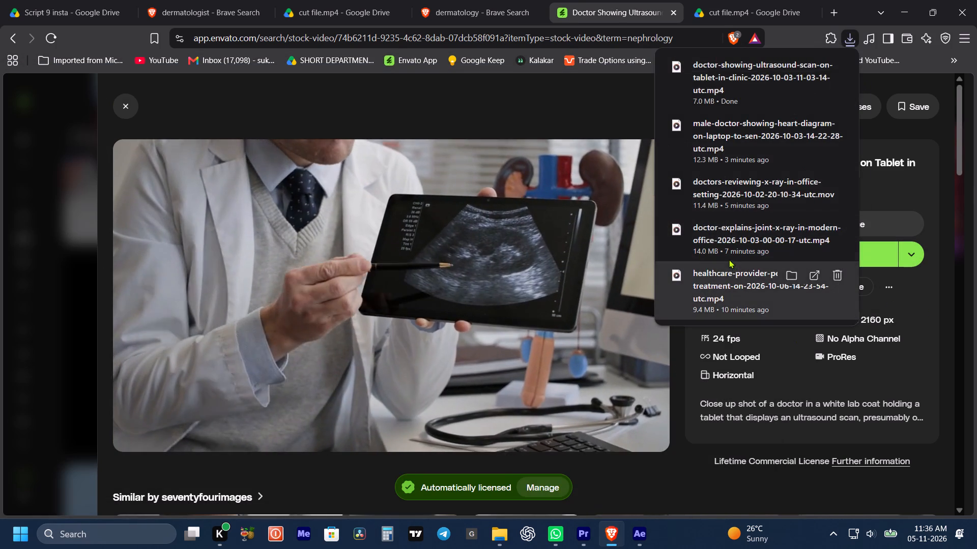
Import the downloaded doctor-showing-ultrasound-scan-on-tablet-in-clinic video from the browser into the broll folder of the After Effects project.
{"action": "left_click_drag", "start_coordinate": [722, 70], "coordinate": [15, 223]}
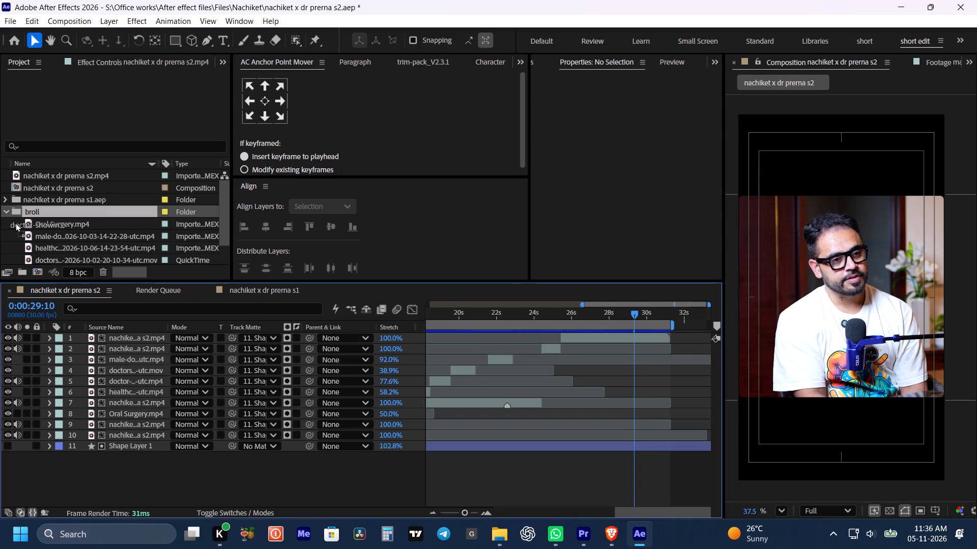
{"action": "left_click_drag", "start_coordinate": [15, 223], "coordinate": [59, 212]}
Open the ultrasound-scan clip's footage and trim it with the in point at 0:00:03:17 and the out point at 0:00:07:10.
{"action": "scroll", "coordinate": [65, 228], "scroll_direction": "down", "scroll_amount": 3}
{"action": "double_click", "coordinate": [65, 234]}
{"action": "key", "text": "Tab"}
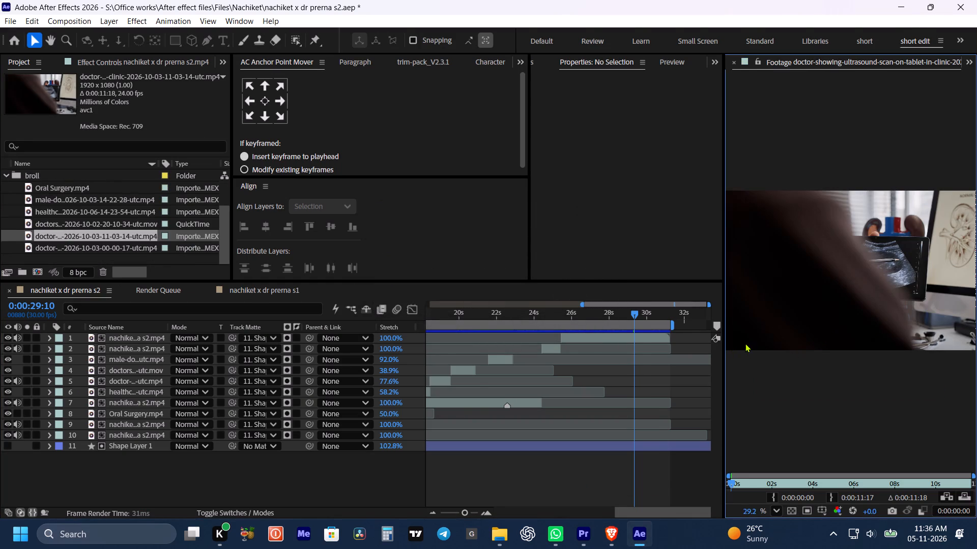
{"action": "key", "text": "grave"}
{"action": "left_click_drag", "start_coordinate": [75, 481], "coordinate": [223, 483]}
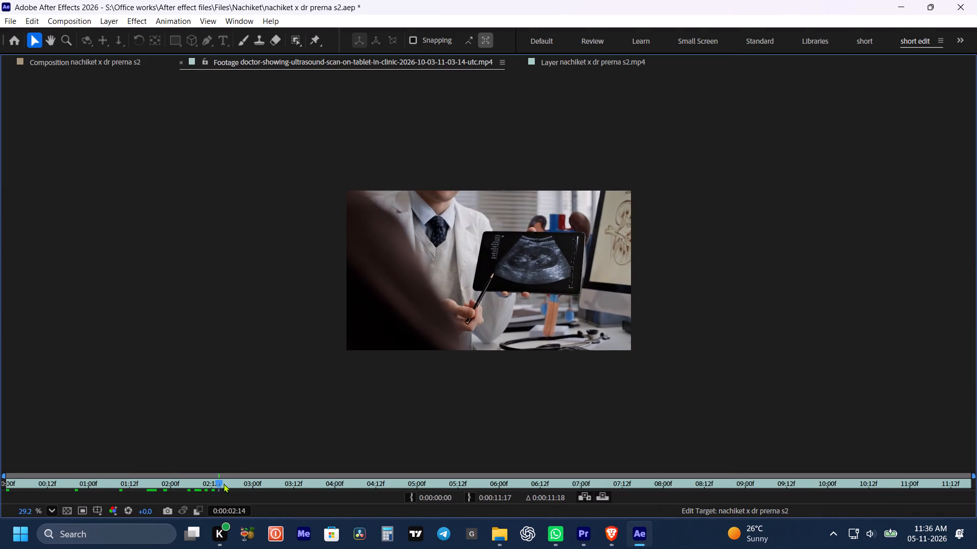
{"action": "left_click_drag", "start_coordinate": [223, 483], "coordinate": [313, 480]}
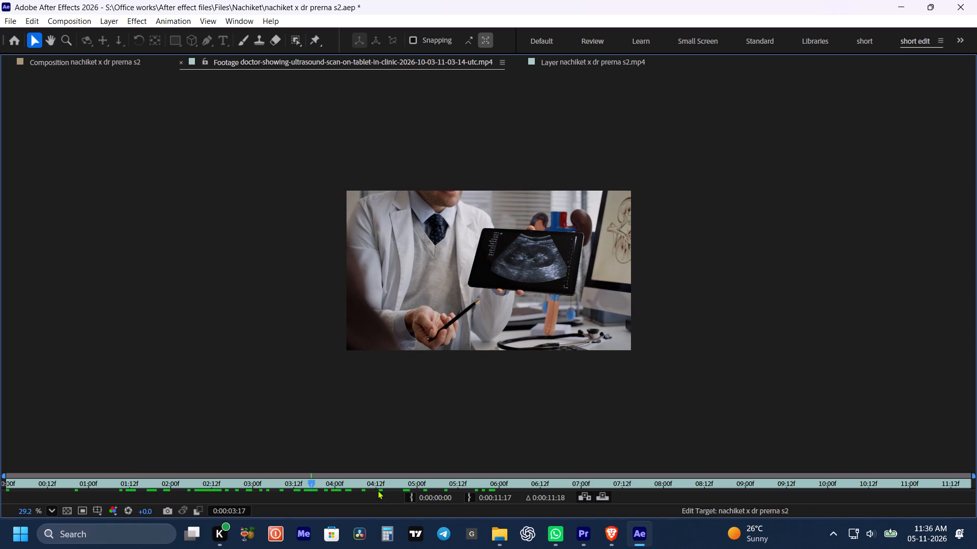
{"action": "left_click", "coordinate": [407, 497]}
{"action": "left_click_drag", "start_coordinate": [335, 483], "coordinate": [616, 486]}
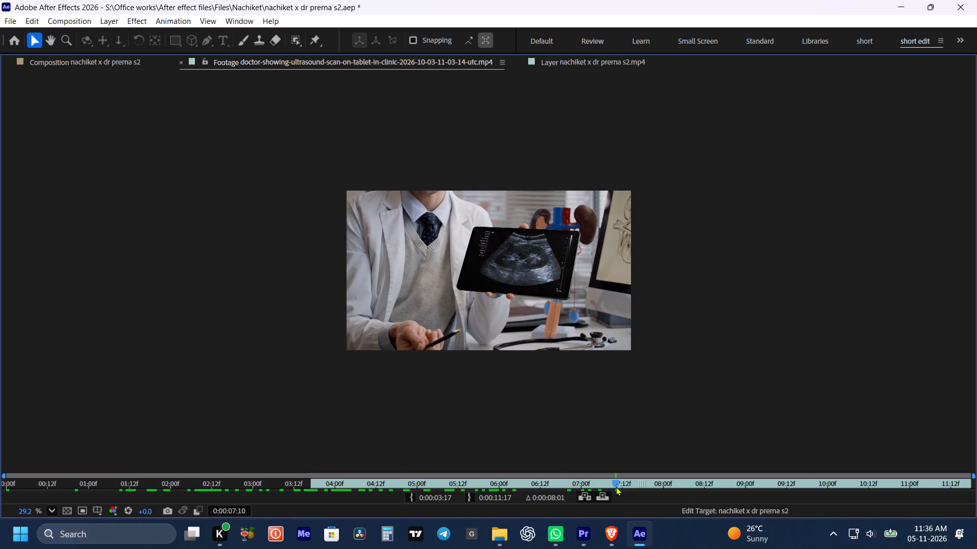
{"action": "left_click_drag", "start_coordinate": [616, 486], "coordinate": [614, 486]}
{"action": "left_click", "coordinate": [470, 500]}
{"action": "key", "text": "grave"}
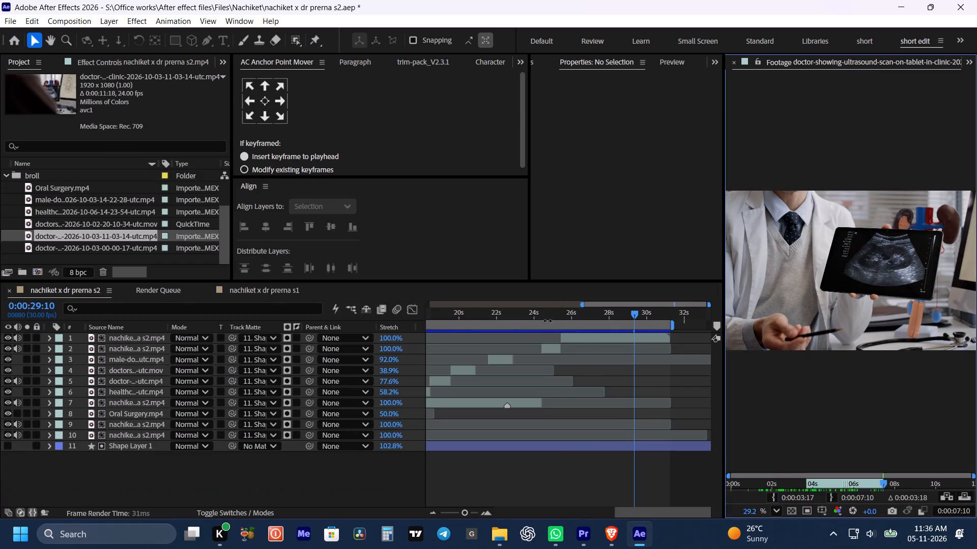
Close the open layer and footage views to show the composition, and move the current time to 0:00:24:09.
{"action": "left_click", "coordinate": [547, 314]}
{"action": "key", "text": "space"}
{"action": "key", "text": "space"}
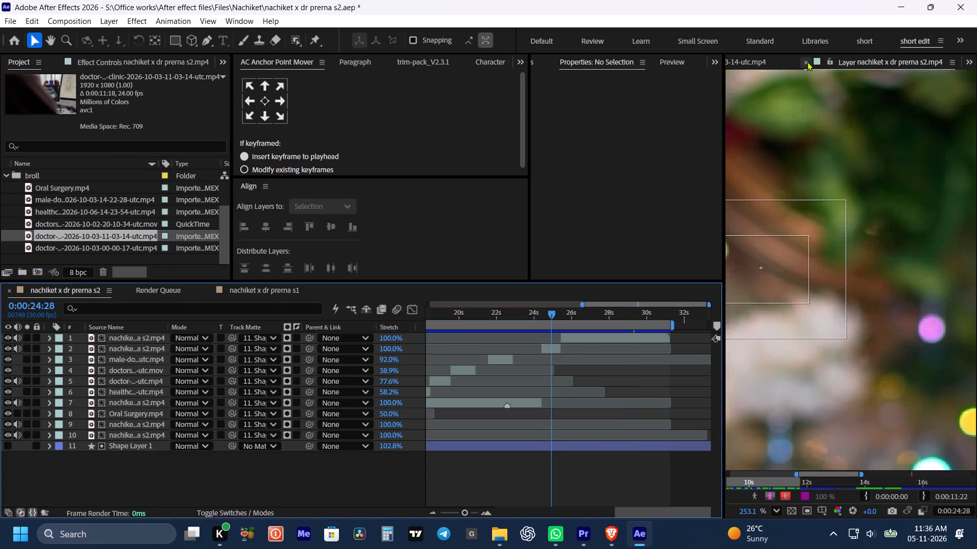
{"action": "left_click", "coordinate": [807, 62]}
{"action": "left_click", "coordinate": [733, 60]}
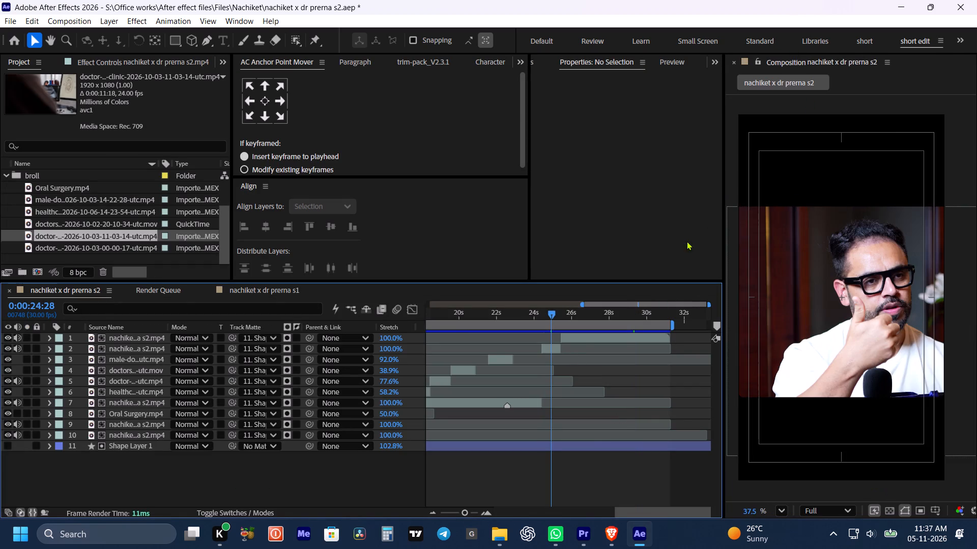
{"action": "left_click", "coordinate": [541, 316]}
{"action": "left_click", "coordinate": [622, 376]}
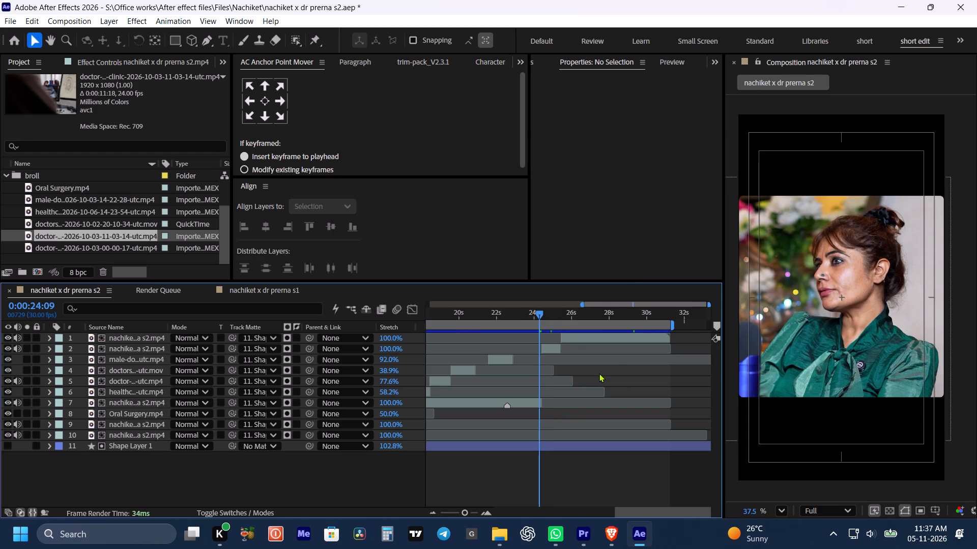
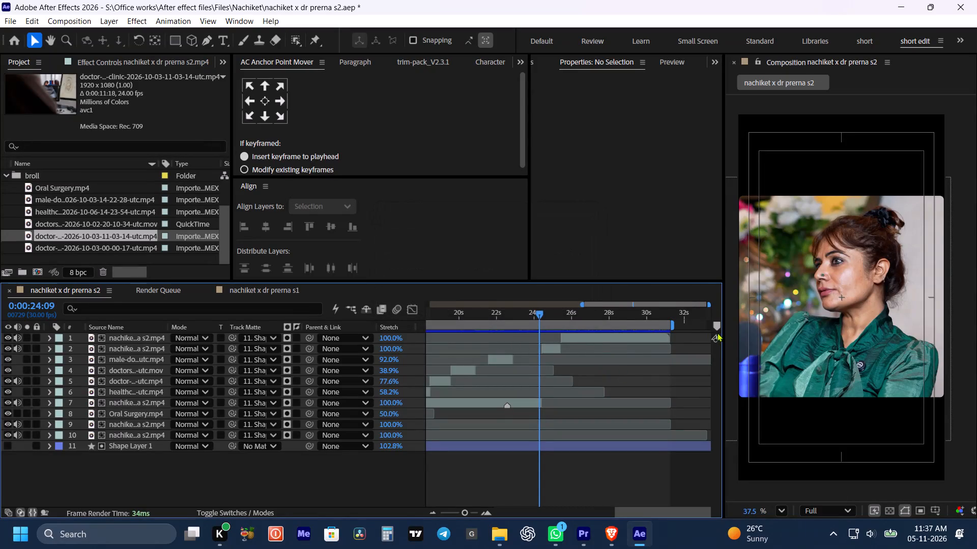
Save the project.
{"action": "key", "text": "ctrl+s"}
Play back the composition from 0:00:24:09 to check the cut into the last interview shot.
{"action": "key", "text": "space"}
{"action": "key", "text": "space"}
{"action": "key", "text": "space"}
{"action": "key", "text": "space"}
{"action": "key", "text": "space"}
{"action": "key", "text": "space"}
{"action": "key", "text": "space"}
{"action": "key", "text": "space"}
{"action": "key", "text": "space"}
{"action": "key", "text": "space"}
{"action": "key", "text": "space"}
{"action": "key", "text": "space"}
{"action": "key", "text": "space"}
{"action": "key", "text": "space"}
{"action": "key", "text": "space"}
{"action": "key", "text": "space"}
{"action": "key", "text": "space"}
{"action": "key", "text": "space"}
{"action": "key", "text": "space"}
{"action": "key", "text": "space"}
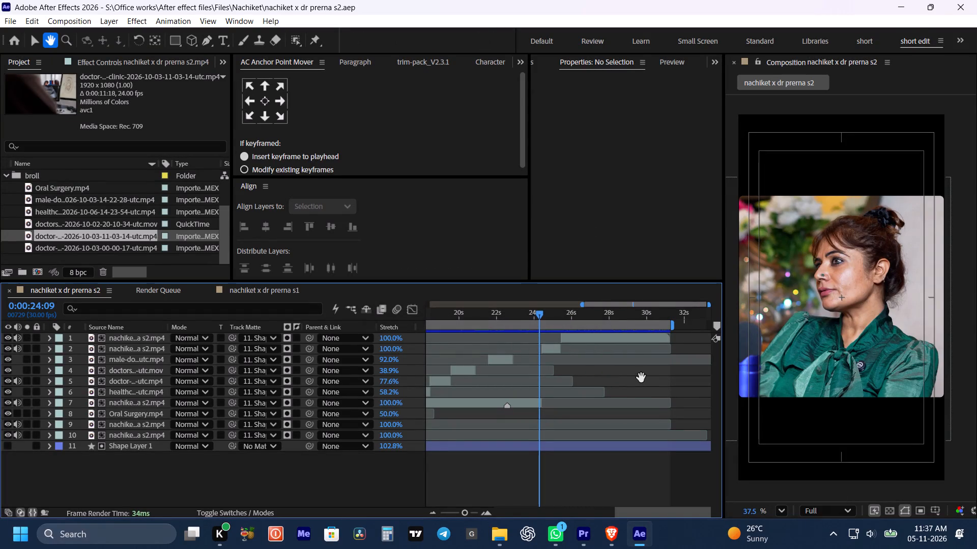
{"action": "left_click_drag", "start_coordinate": [641, 375], "coordinate": [633, 375]}
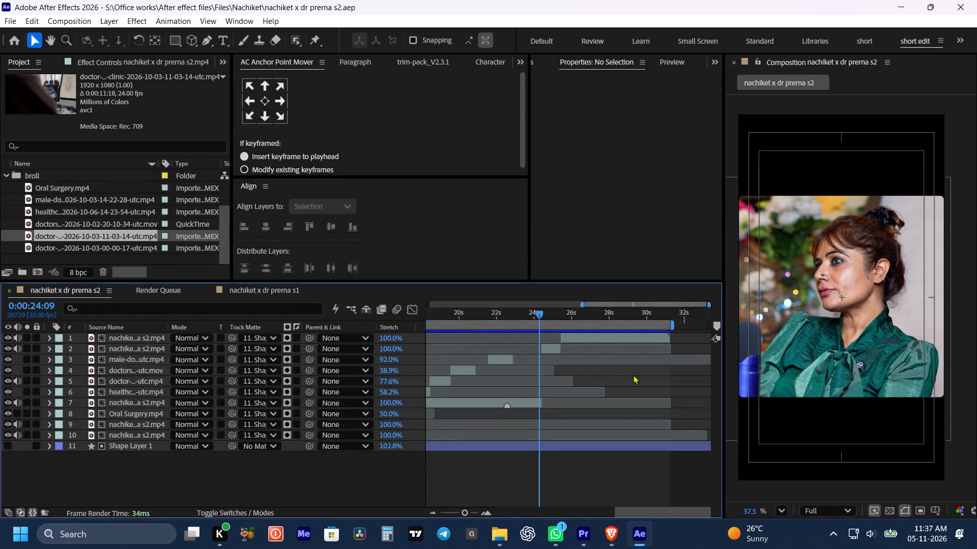
{"action": "key", "text": "space"}
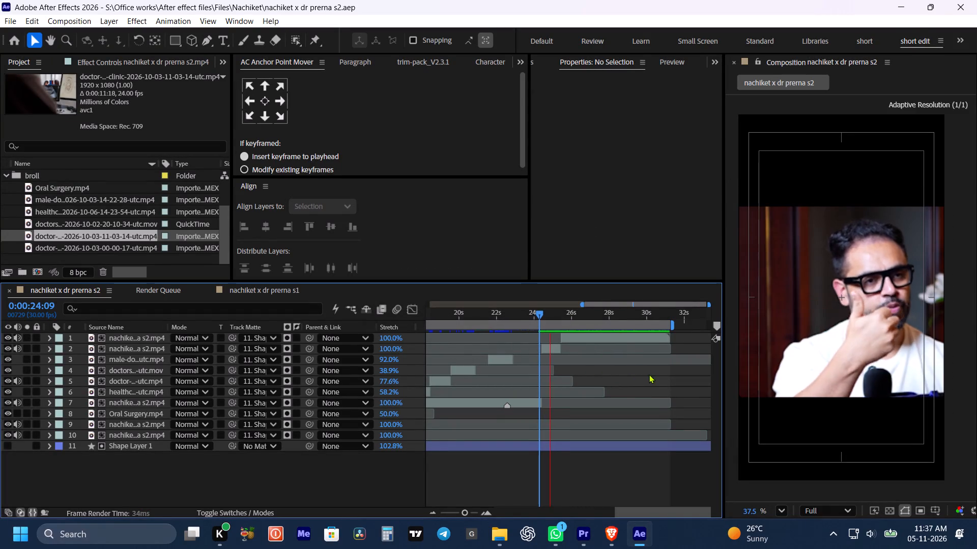
{"action": "key", "text": "space"}
{"action": "key", "text": "space"}
{"action": "key", "text": "space"}
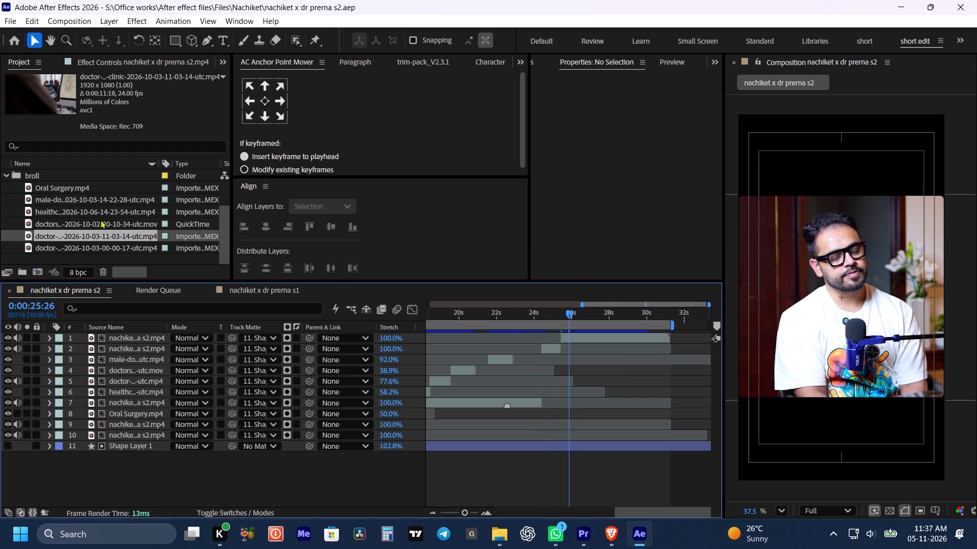
Add the trimmed ultrasound-scan clip as the top layer, starting at 0:00:25:13 over the last interview shot.
{"action": "left_click_drag", "start_coordinate": [93, 234], "coordinate": [578, 337]}
{"action": "left_click_drag", "start_coordinate": [572, 312], "coordinate": [565, 312], "text": "shift"}
{"action": "key", "text": "bracketleft"}
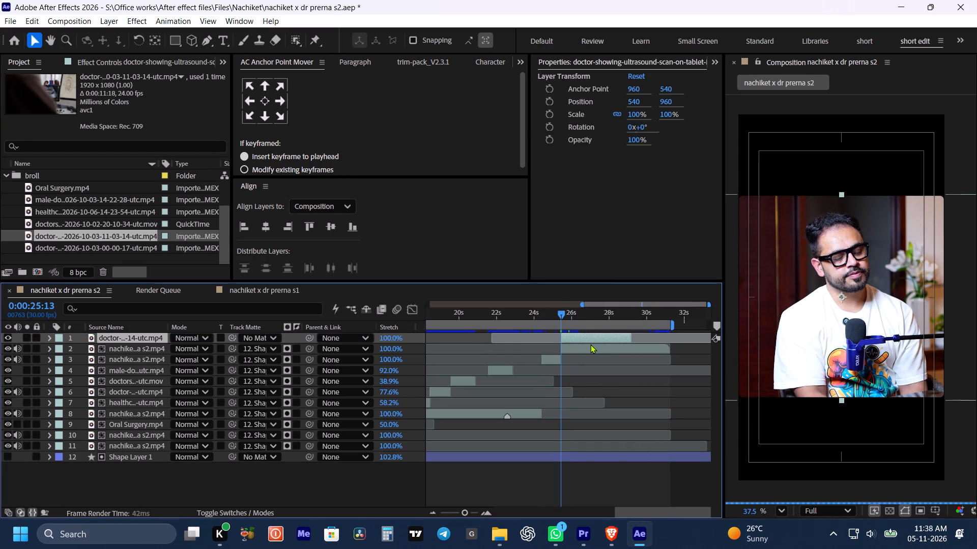
Set Shape Layer 1 as the track matte of the ultrasound-scan layer.
{"action": "left_click", "coordinate": [188, 339]}
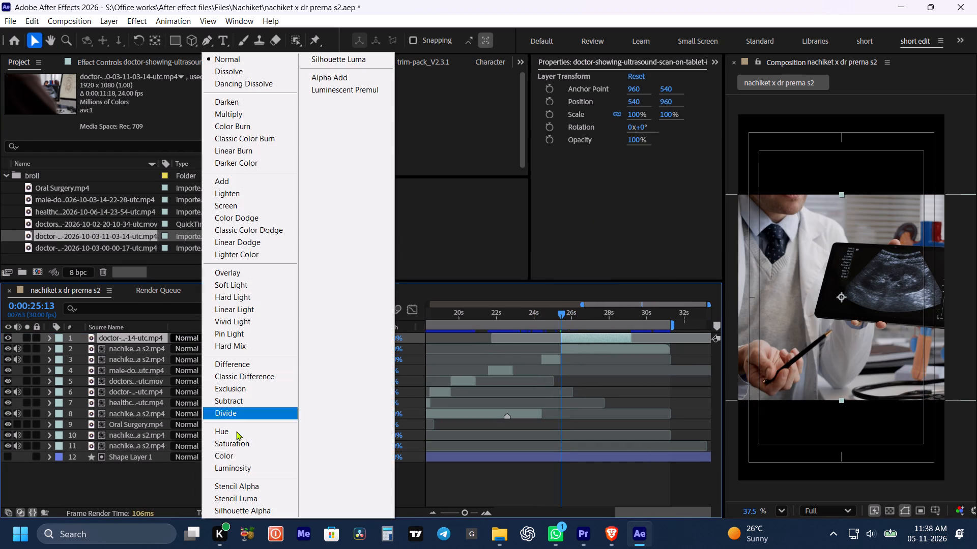
{"action": "left_click", "coordinate": [448, 352]}
{"action": "left_click", "coordinate": [262, 341]}
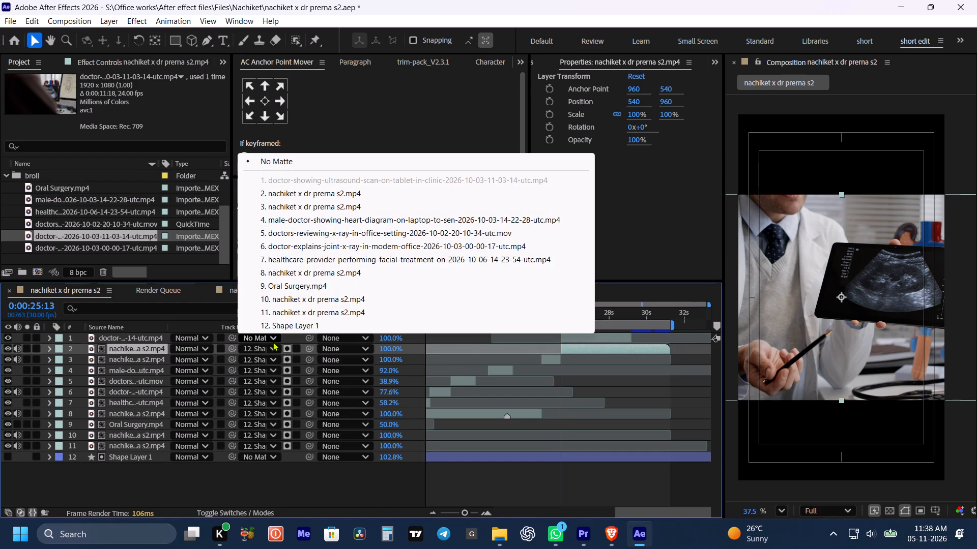
{"action": "left_click", "coordinate": [279, 326]}
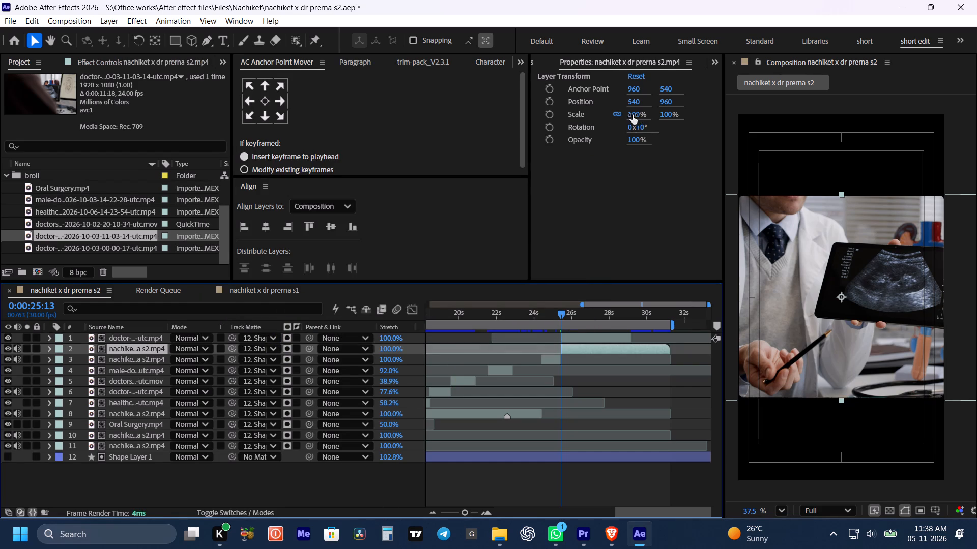
Scale the ultrasound-scan layer to 112% and set its horizontal position to 417 so the tablet is better framed.
{"action": "left_click_drag", "start_coordinate": [633, 115], "coordinate": [645, 116]}
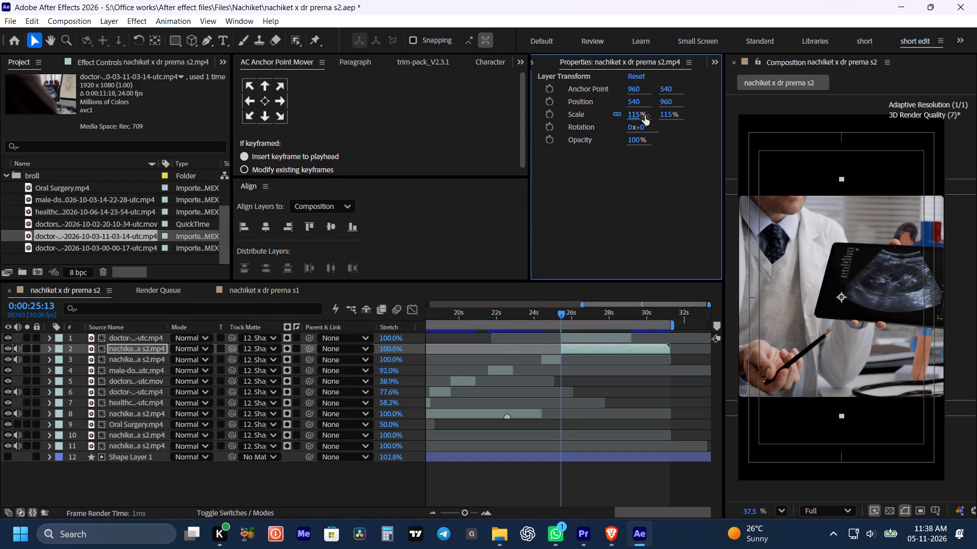
{"action": "key", "text": "ctrl+z"}
{"action": "left_click", "coordinate": [569, 340]}
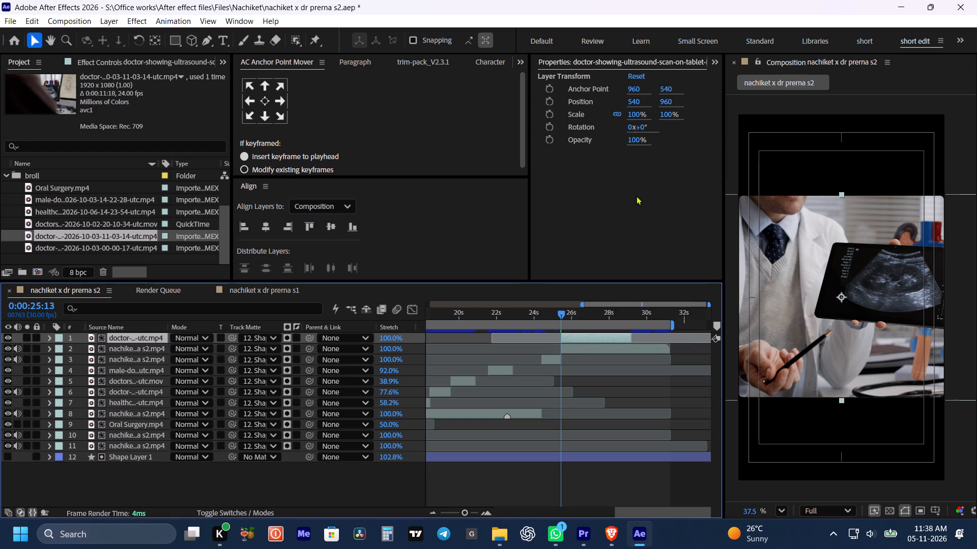
{"action": "key", "text": "bracketleft"}
{"action": "left_click_drag", "start_coordinate": [638, 113], "coordinate": [647, 113]}
{"action": "left_click_drag", "start_coordinate": [633, 102], "coordinate": [559, 114]}
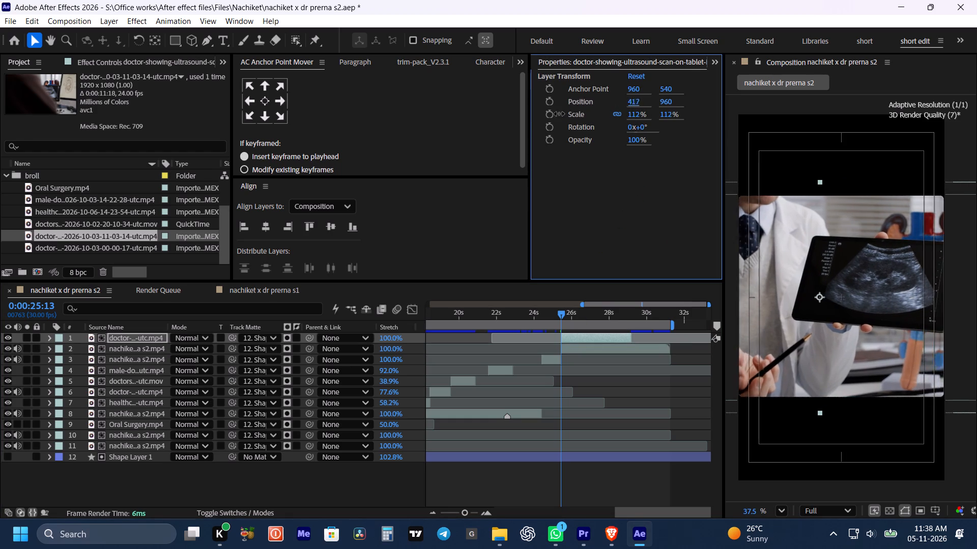
Set the ultrasound-scan layer's horizontal position to 298 and save the project.
{"action": "left_click_drag", "start_coordinate": [559, 114], "coordinate": [499, 125]}
{"action": "key", "text": "ctrl+s"}
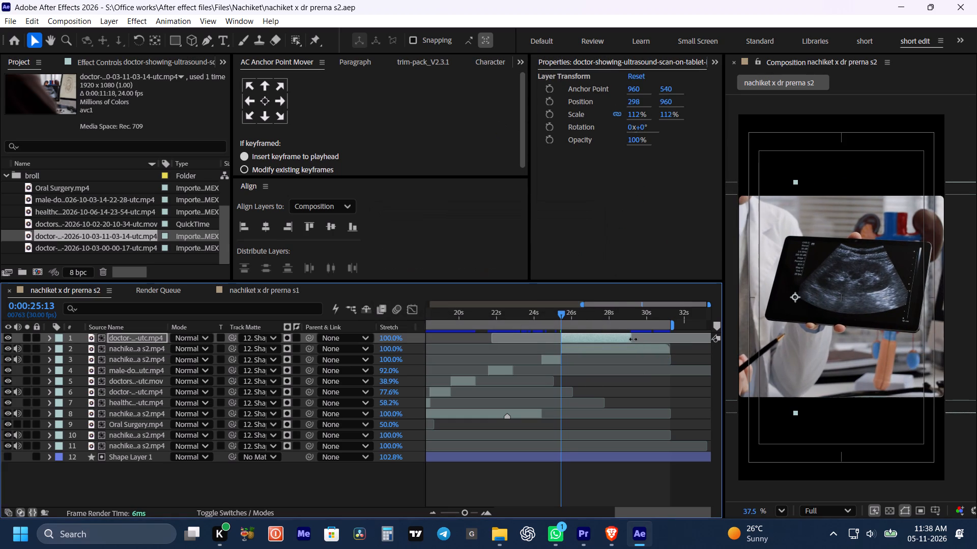
Trim the end of the ultrasound-scan layer back to about 27.6 s and save the project.
{"action": "left_click_drag", "start_coordinate": [632, 339], "coordinate": [604, 342]}
{"action": "key", "text": "ctrl+s"}
Play back the composition from 0:00:24:11 to check the cut into the ultrasound-scan clip and where it should end.
{"action": "left_click", "coordinate": [541, 315]}
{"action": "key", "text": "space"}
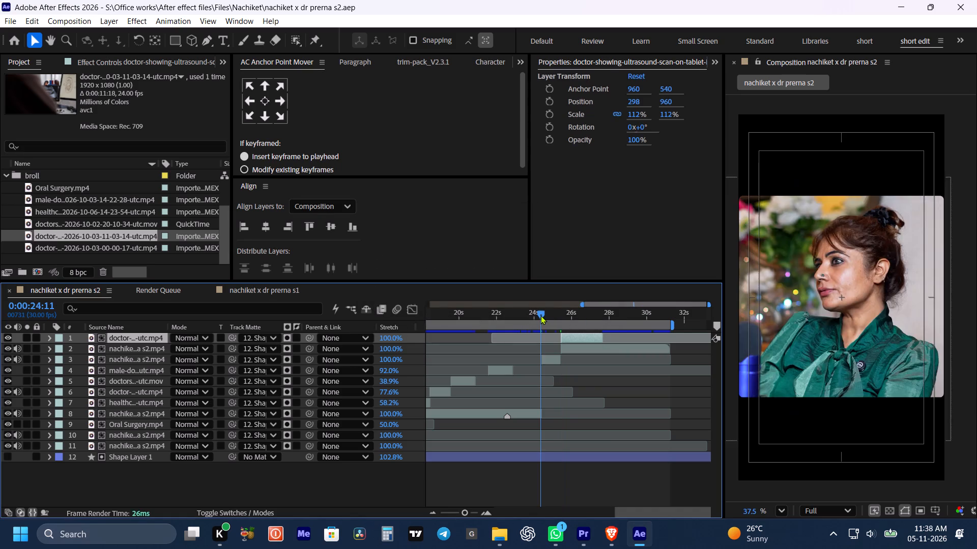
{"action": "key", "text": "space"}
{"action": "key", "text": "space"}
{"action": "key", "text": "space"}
{"action": "left_click", "coordinate": [606, 373]}
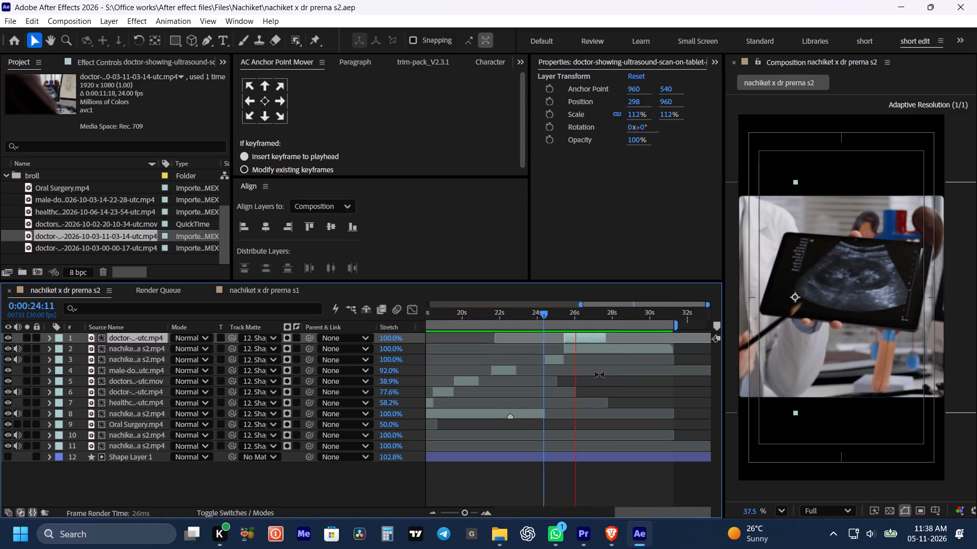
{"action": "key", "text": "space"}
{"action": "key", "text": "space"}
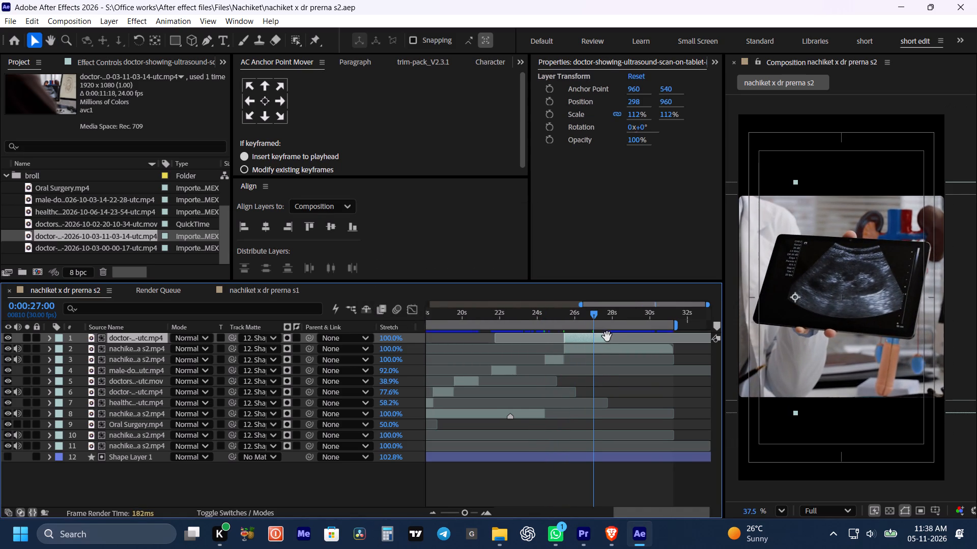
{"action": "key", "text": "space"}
Time-stretch the ultrasound-scan layer to 80.6% so that it ends at 0:00:27:04.
{"action": "left_click_drag", "start_coordinate": [607, 338], "coordinate": [600, 338]}
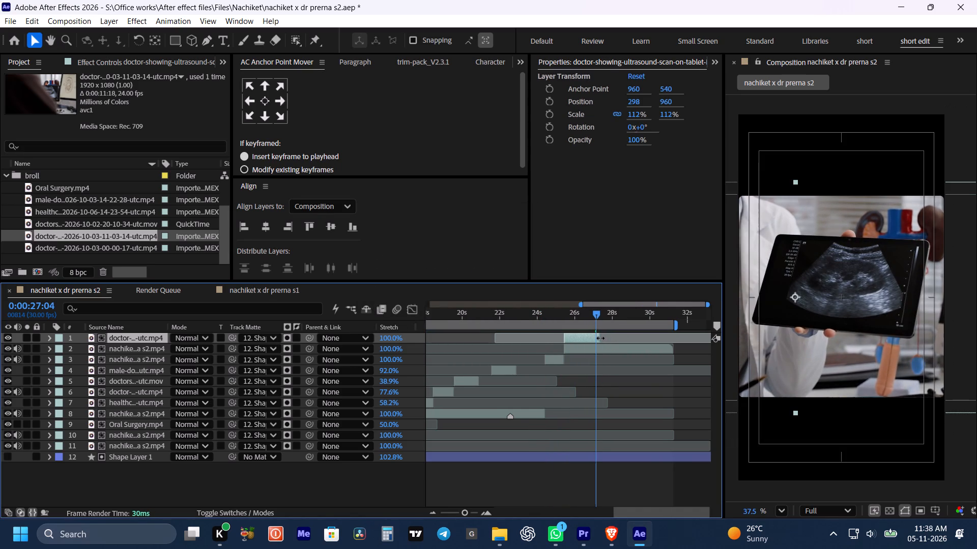
{"action": "left_click_drag", "start_coordinate": [600, 338], "coordinate": [598, 337]}
Play back the composition from 0:00:27:04 and from 0:00:29:28 to check the last interview shot and the ending.
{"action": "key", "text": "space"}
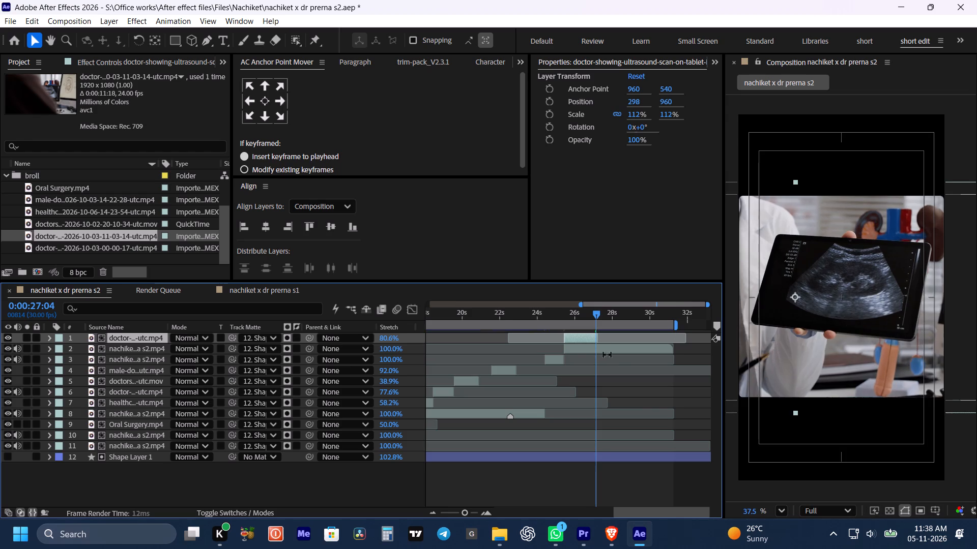
{"action": "scroll", "coordinate": [617, 367], "scroll_direction": "down", "scroll_amount": 1, "text": "alt"}
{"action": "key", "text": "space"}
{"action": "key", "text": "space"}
{"action": "left_click_drag", "start_coordinate": [670, 385], "coordinate": [663, 385]}
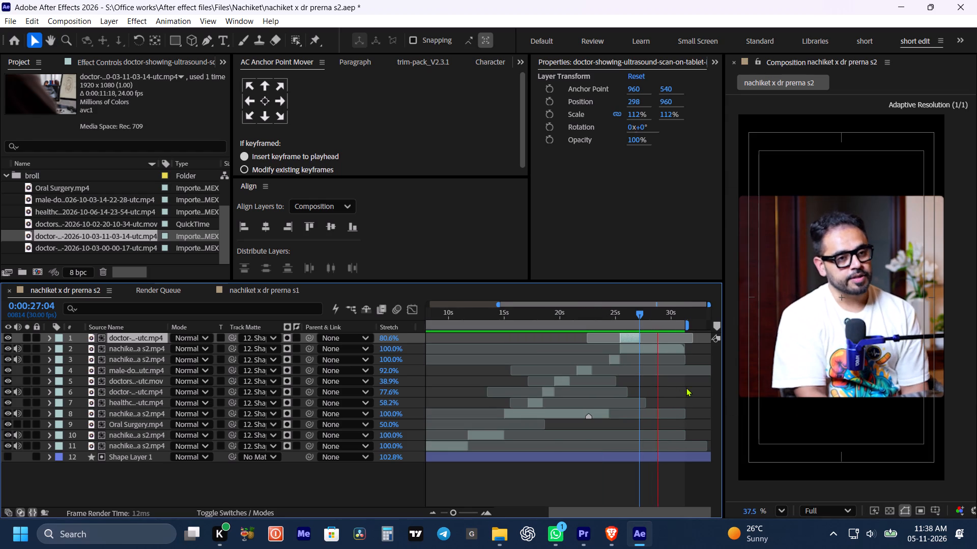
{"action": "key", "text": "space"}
{"action": "left_click_drag", "start_coordinate": [685, 386], "coordinate": [669, 386]}
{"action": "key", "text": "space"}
{"action": "scroll", "coordinate": [857, 305], "scroll_direction": "down", "scroll_amount": 4}
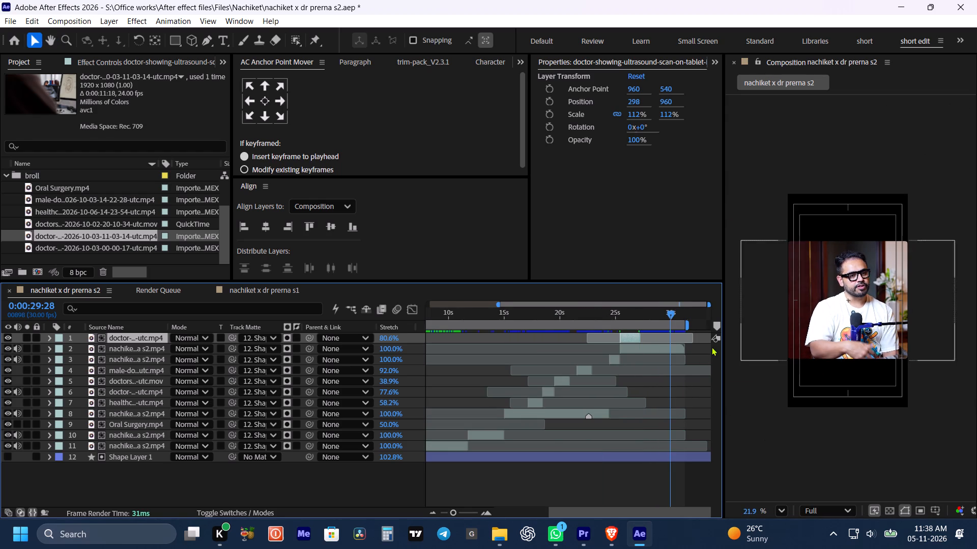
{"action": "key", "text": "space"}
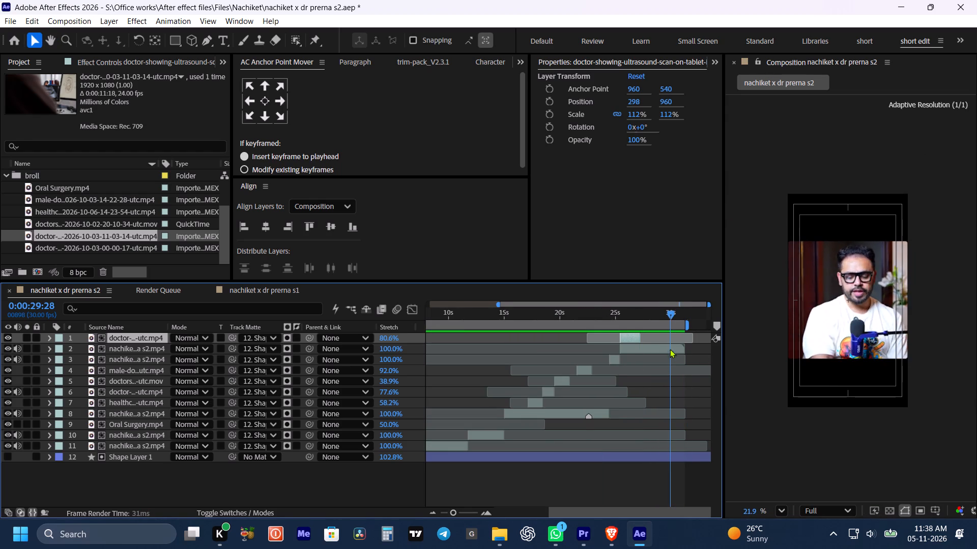
{"action": "scroll", "coordinate": [655, 357], "scroll_direction": "down", "scroll_amount": 4, "text": "alt"}
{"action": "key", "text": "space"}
Save the project.
{"action": "key", "text": "ctrl+s"}
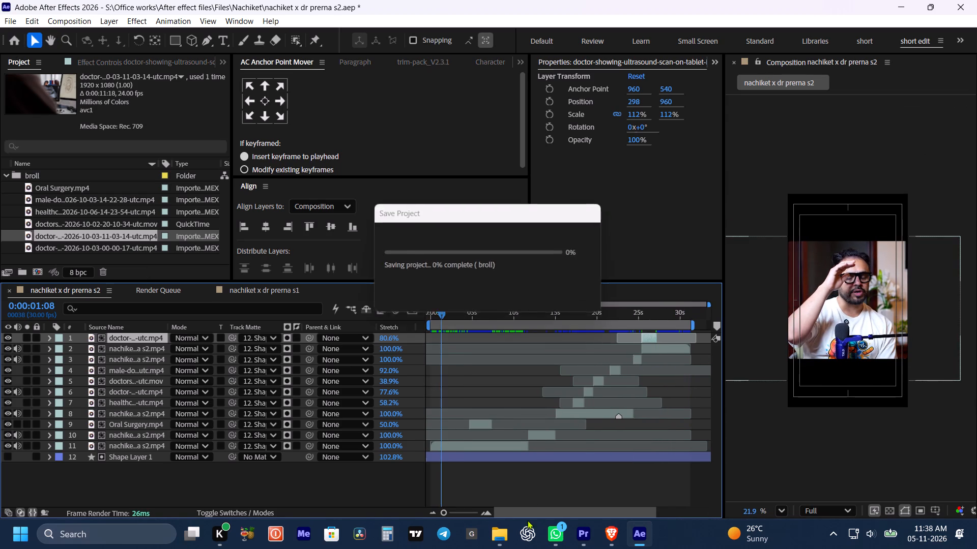